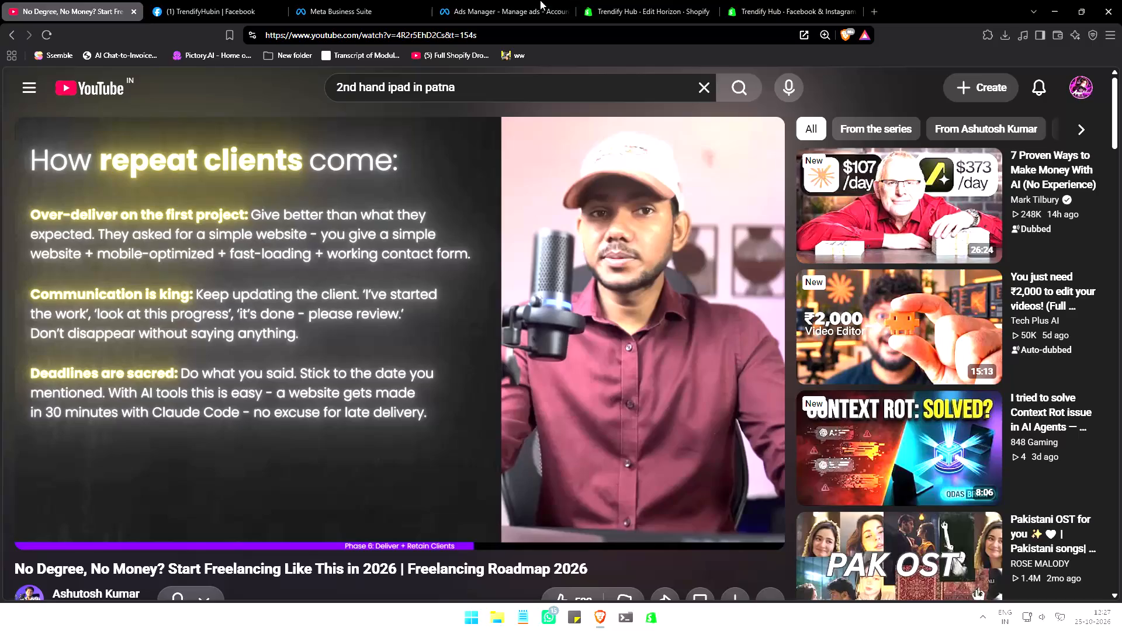
Check the open Trendify Hub Shopify pages and switch to Ads Manager with the new campaign dialog.
click(768, 0)
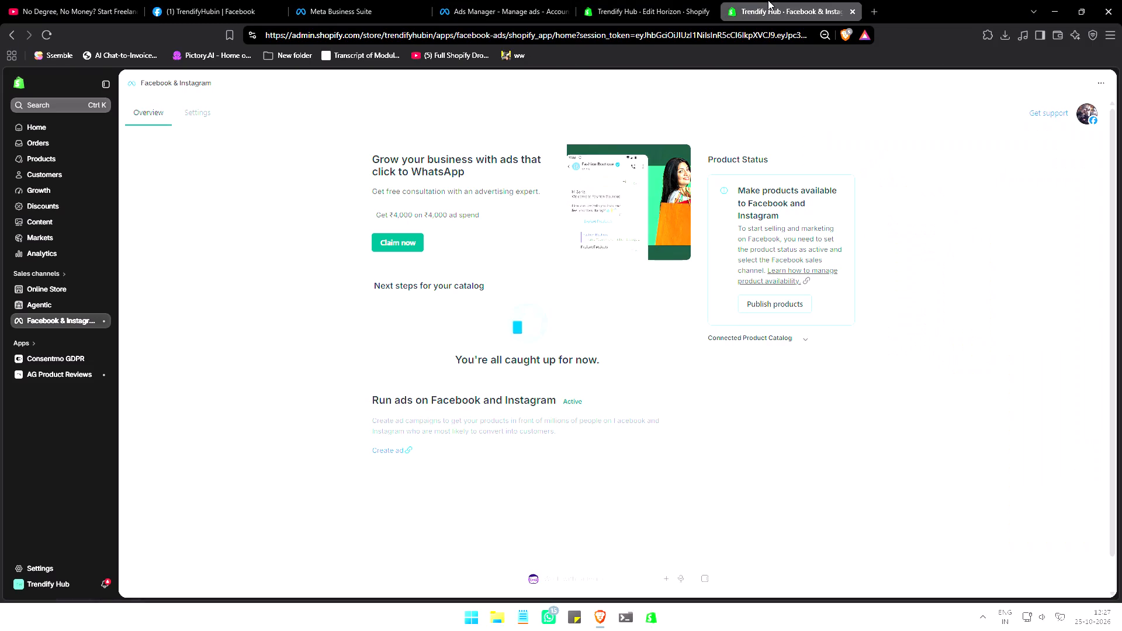
click(663, 2)
click(514, 0)
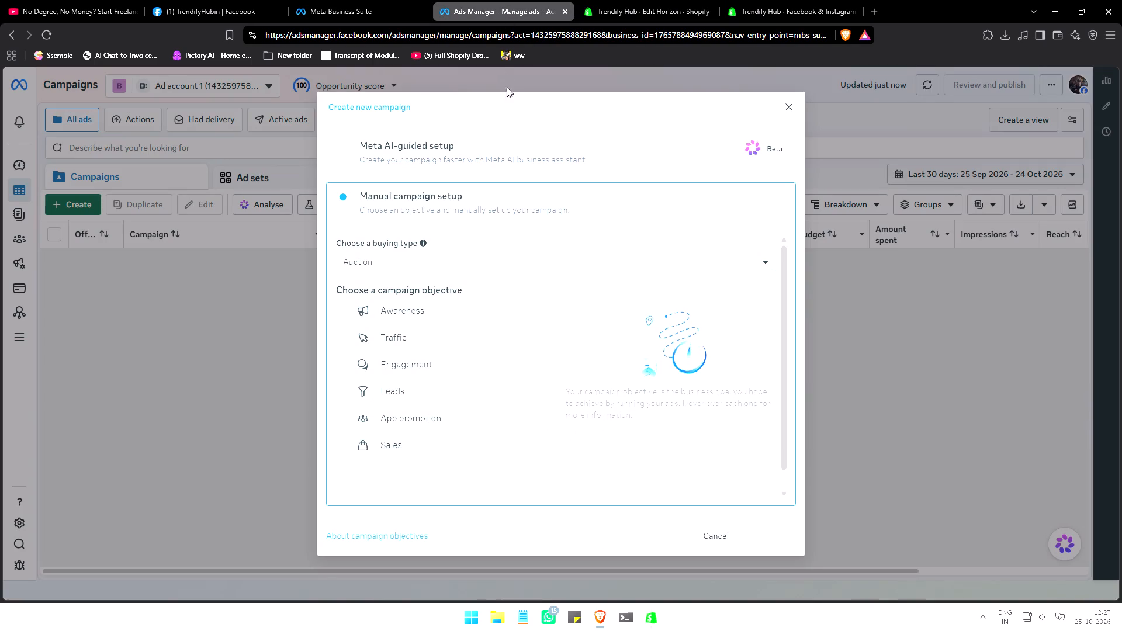
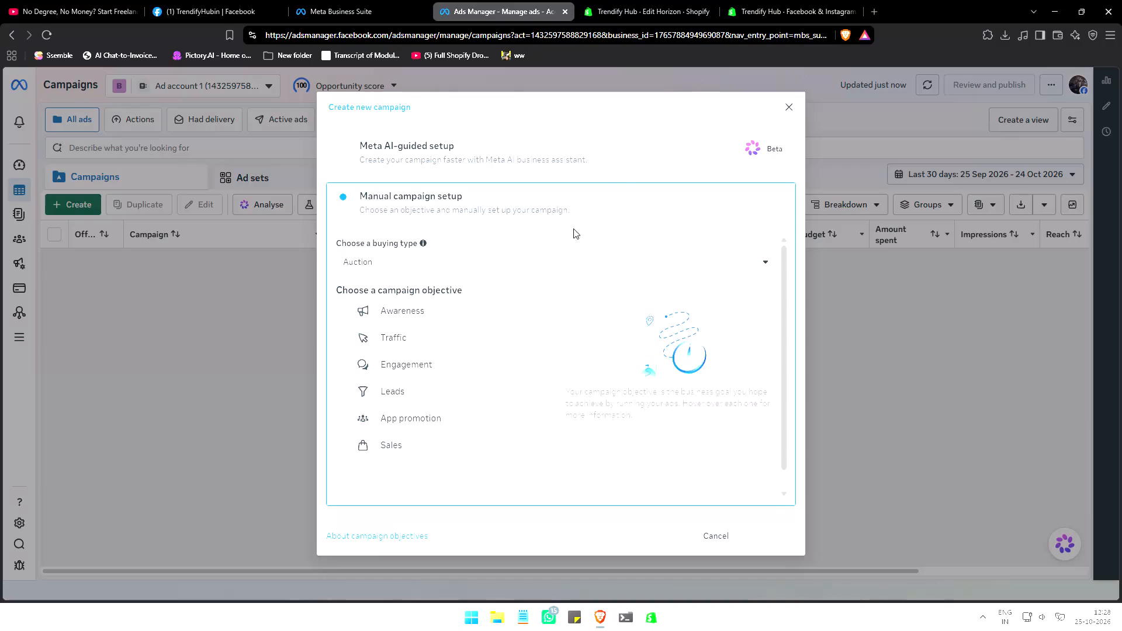
Review the buying type options, keeping Auction, and choose Awareness as the new campaign's objective.
click(535, 257)
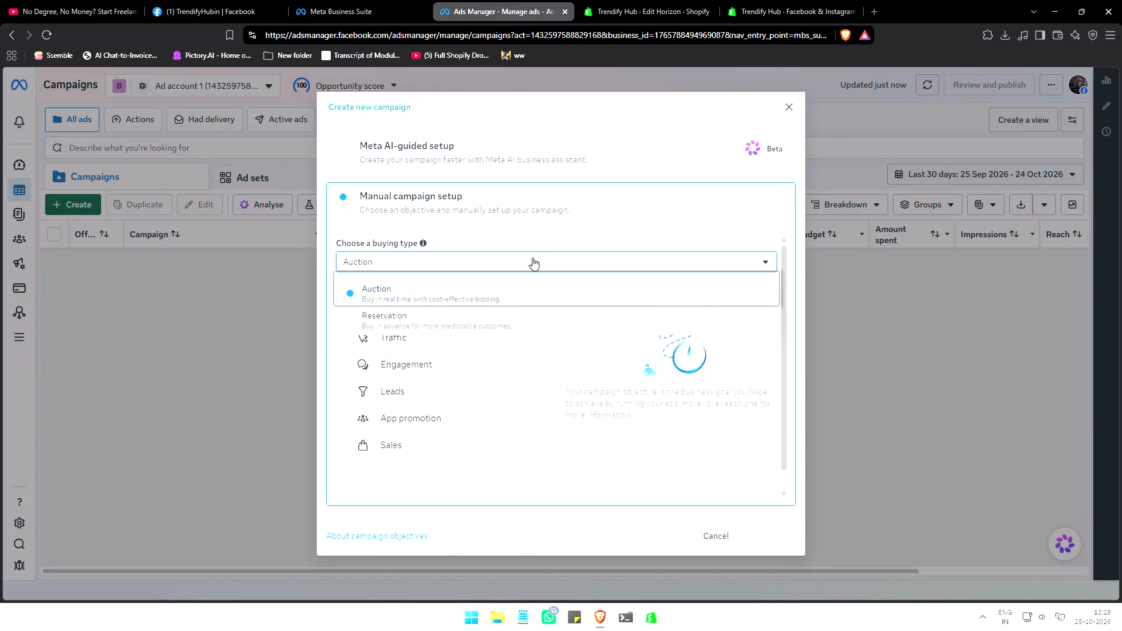
click(532, 258)
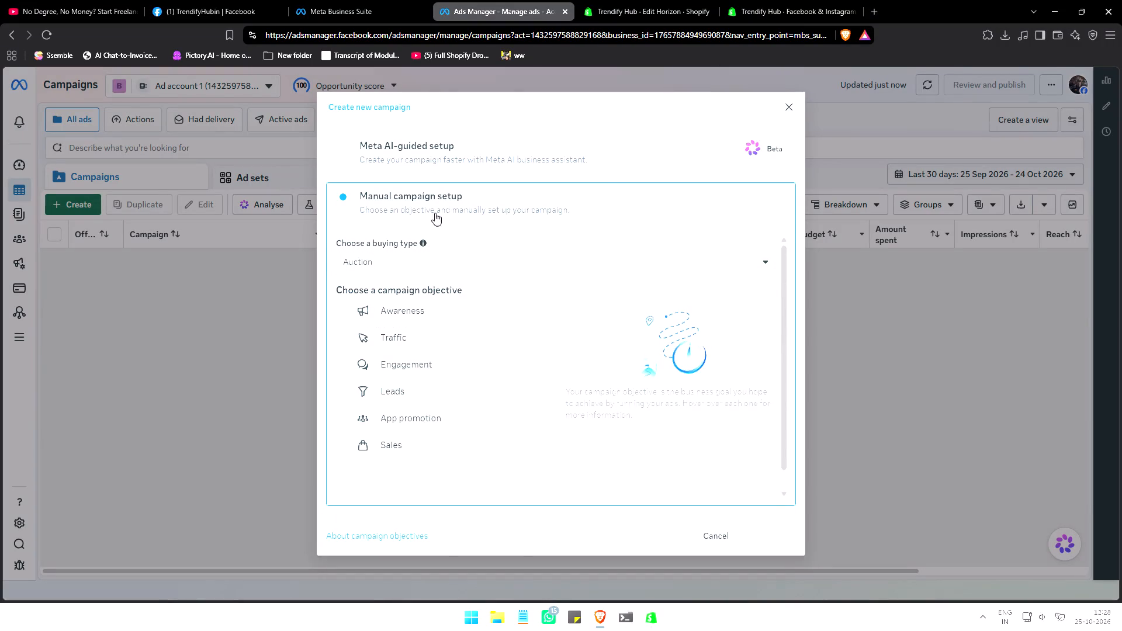
click(412, 312)
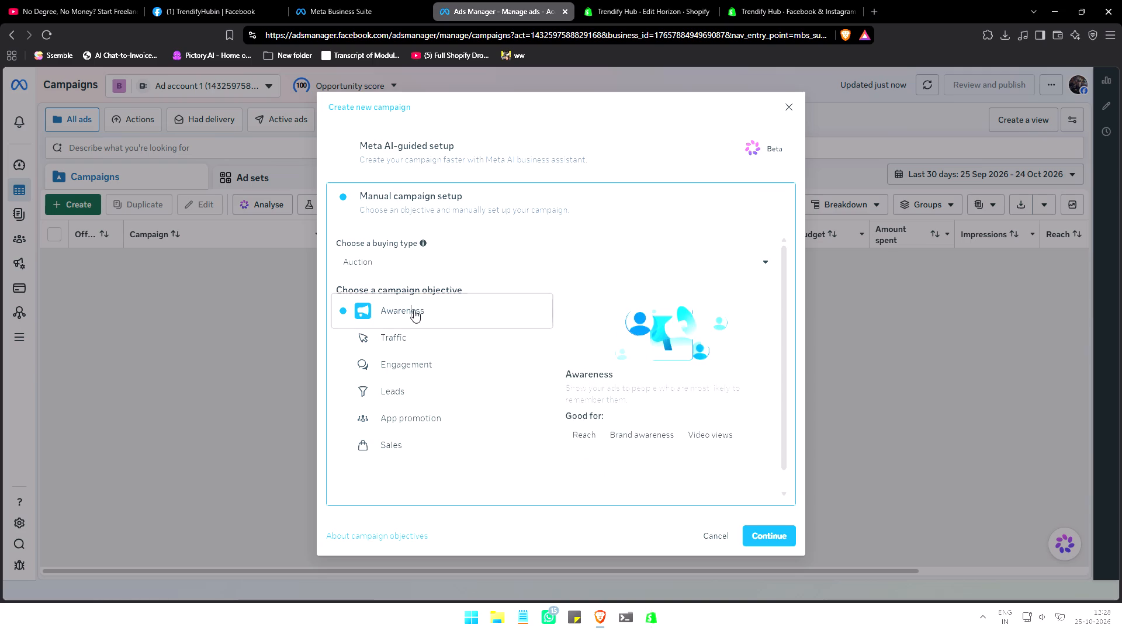
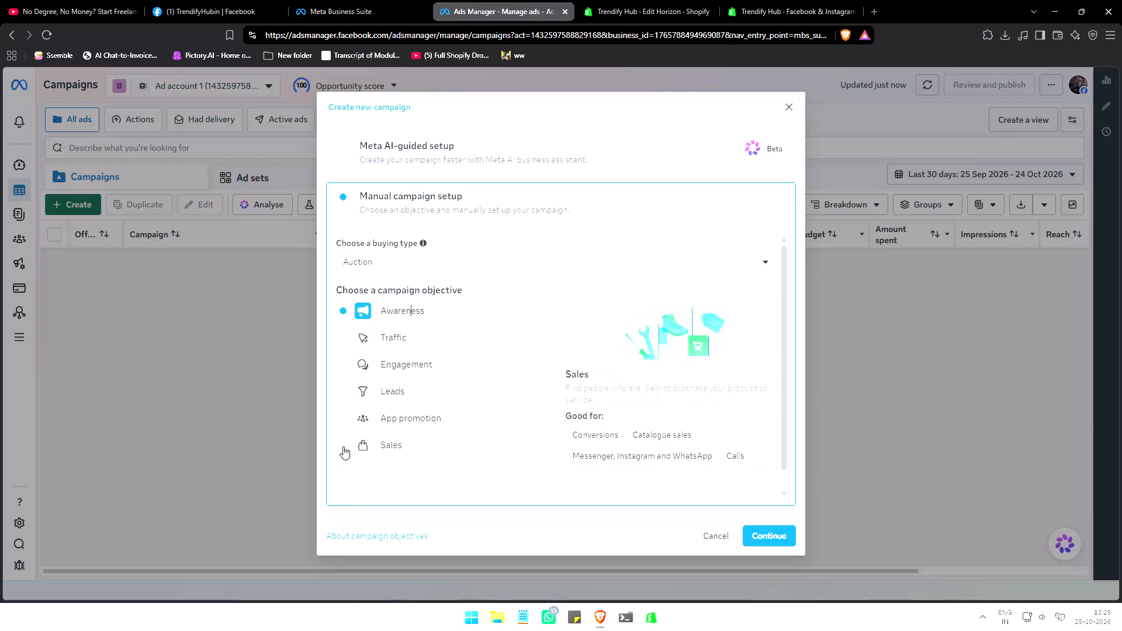
Check the Sales objective, reselect Awareness and continue to create the campaign draft.
click(343, 446)
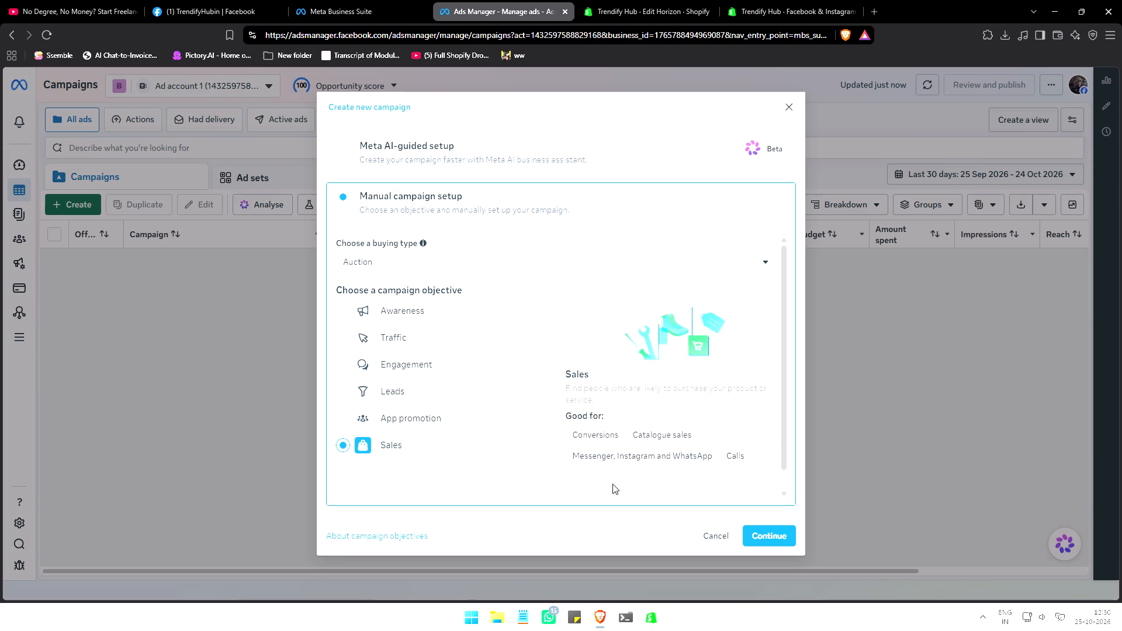
click(364, 314)
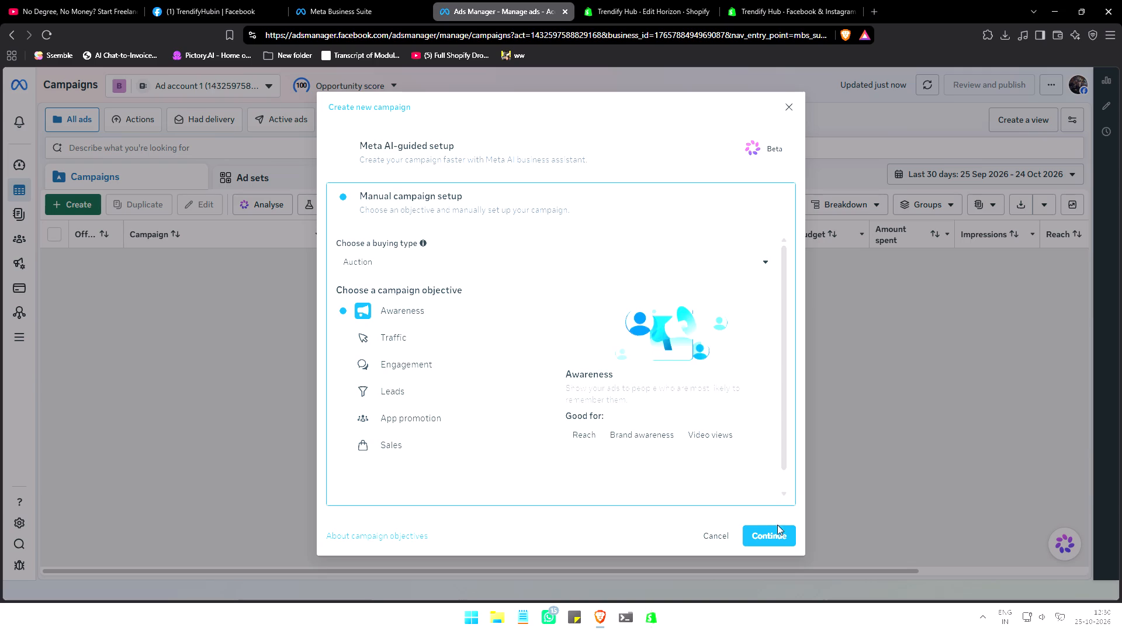
click(768, 538)
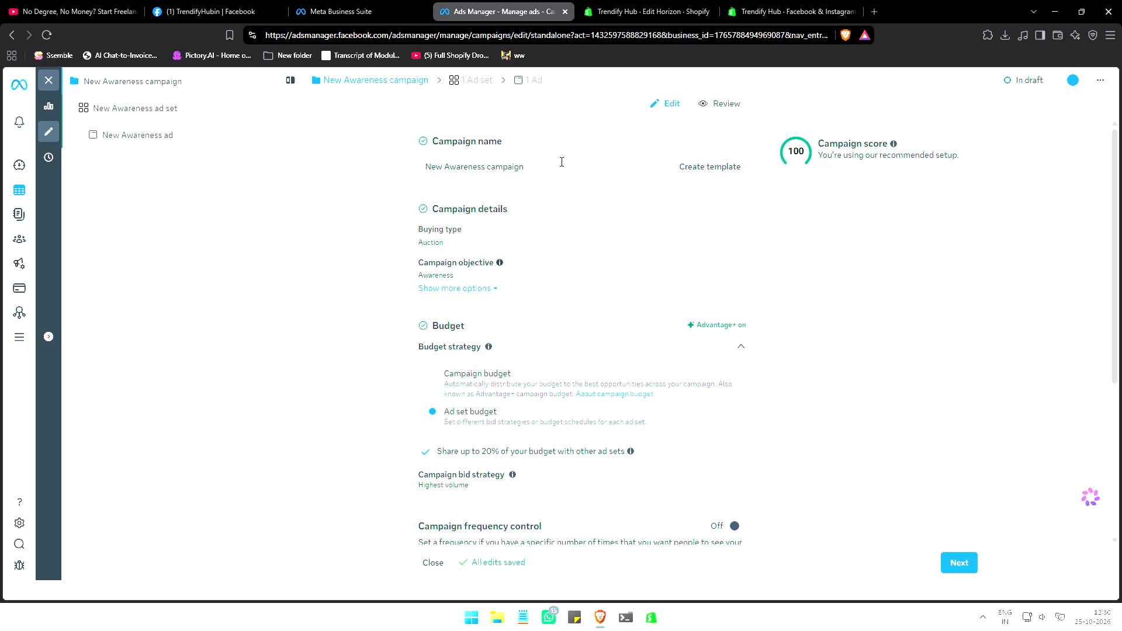
Rename the campaign as Awareness campaign by removing the word New from its name.
click(443, 163)
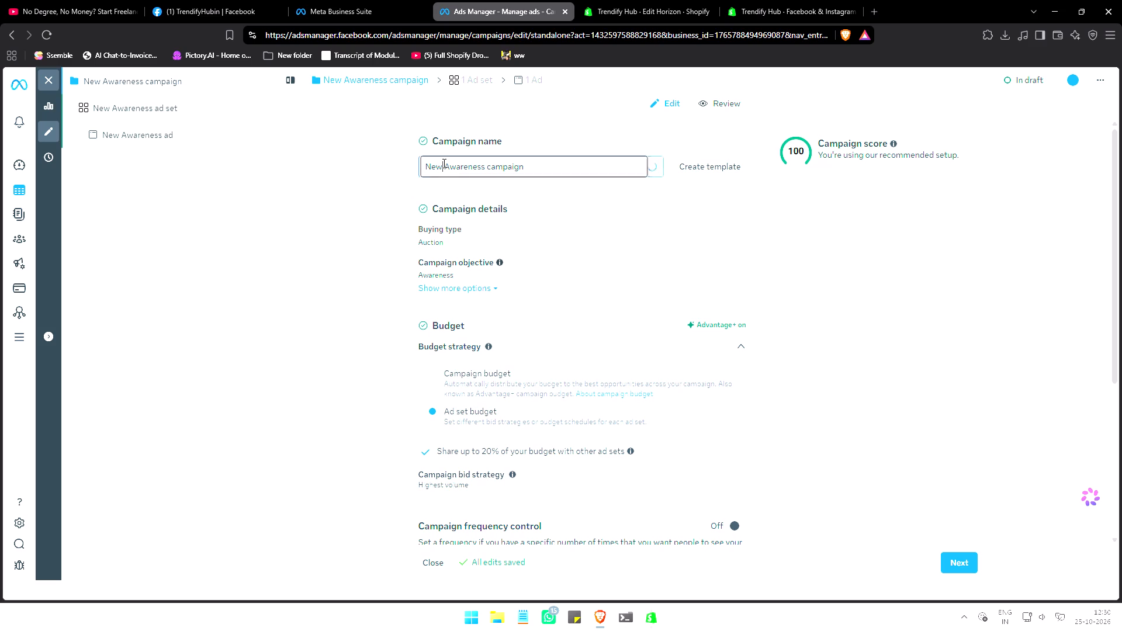
click(445, 166)
key(BackSpace)
key(BackSpace)
key(BackSpace)
key(BackSpace)
key(BackSpace)
key(BackSpace)
key(BackSpace)
key(BackSpace)
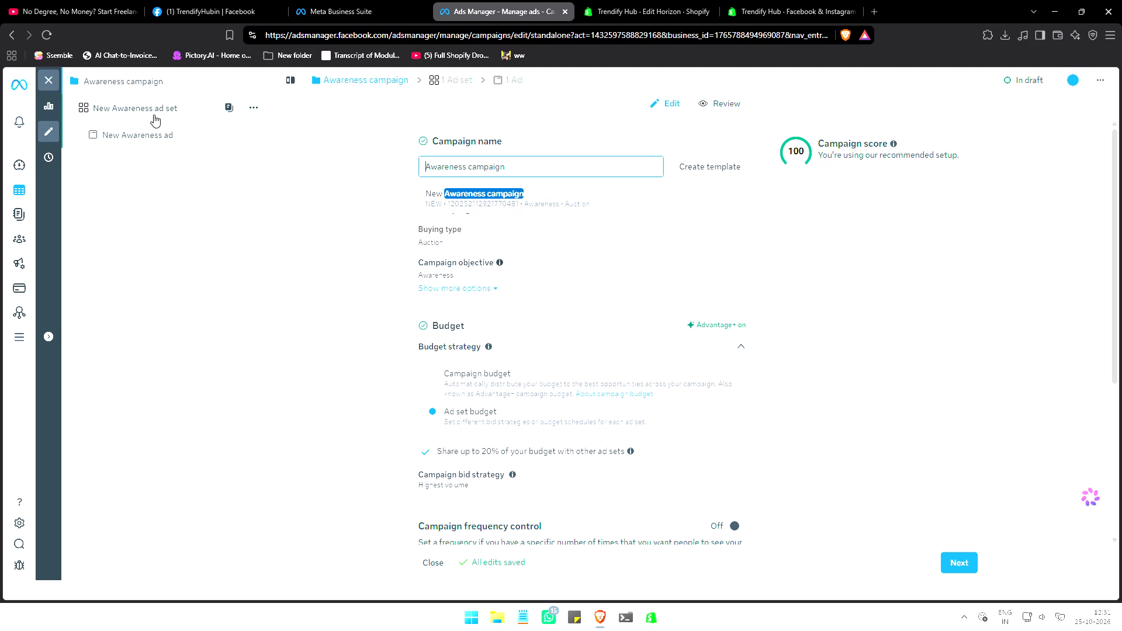
Open the New Awareness ad and look over its identity settings and ad preview.
click(140, 138)
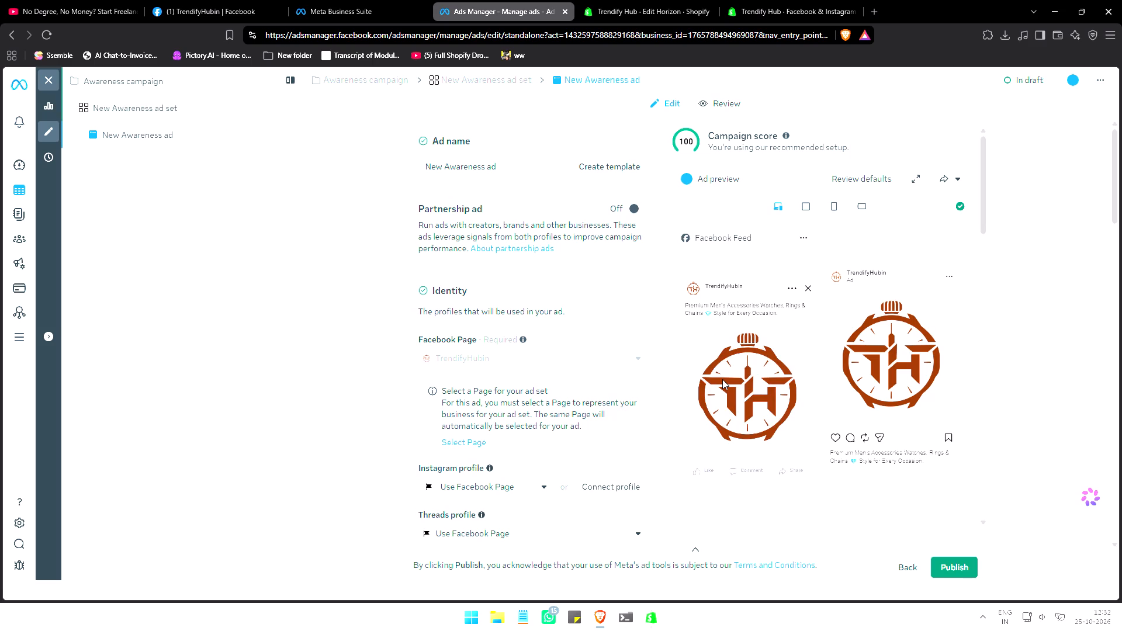
scroll(724, 378, up, 1)
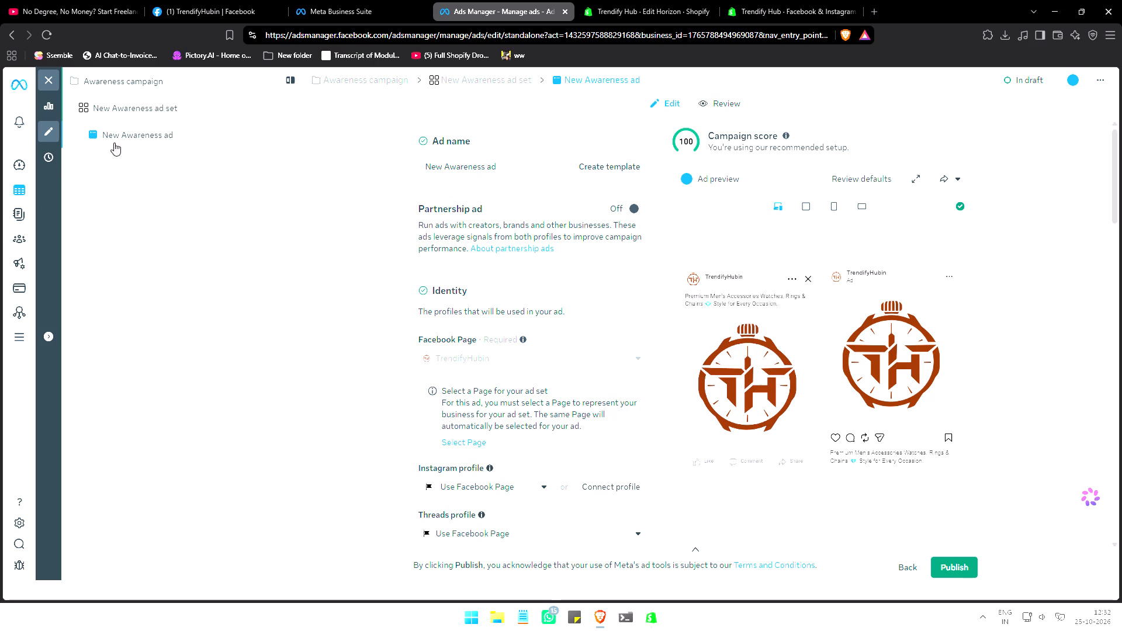
Open the New Awareness ad set and review its performance goal, Facebook Page, cost per result and frequency control settings.
click(151, 109)
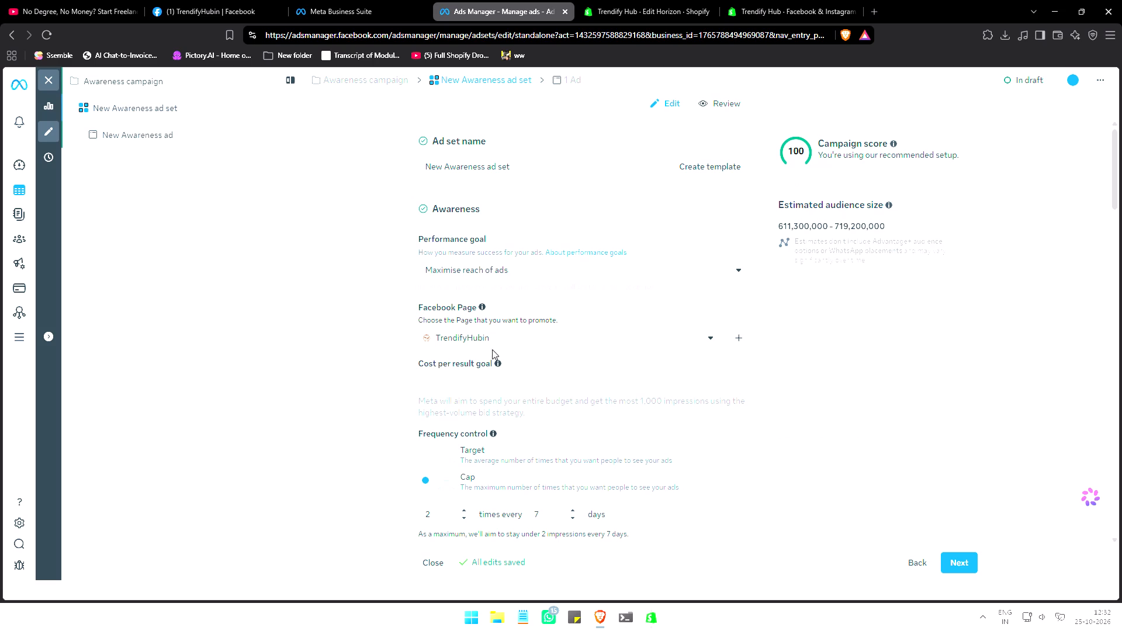
click(491, 383)
scroll(496, 433, down, 1)
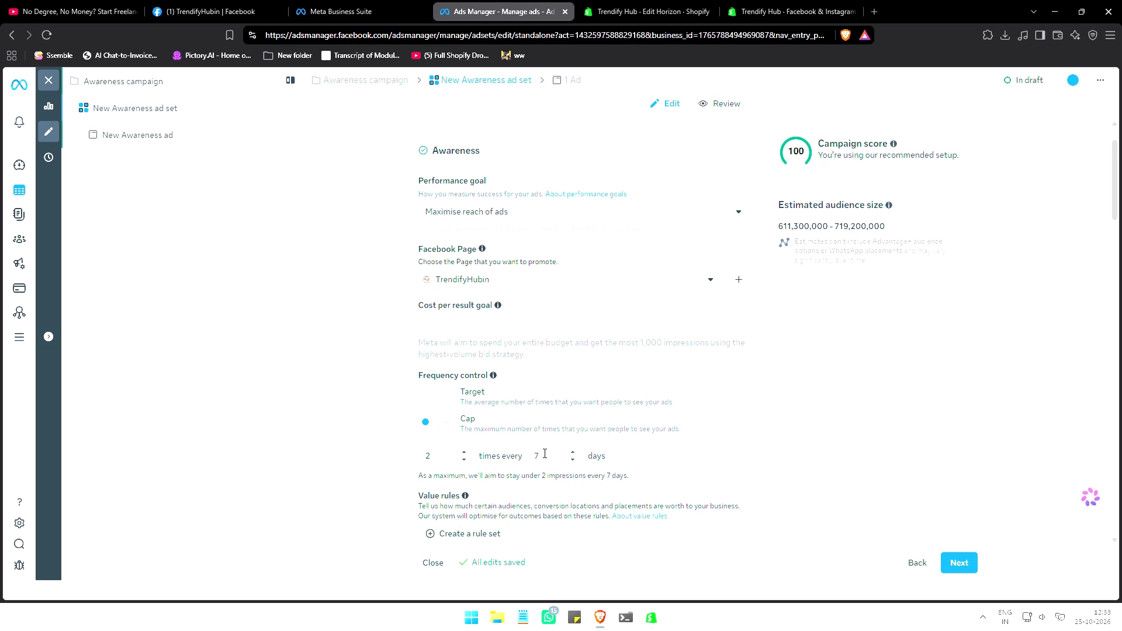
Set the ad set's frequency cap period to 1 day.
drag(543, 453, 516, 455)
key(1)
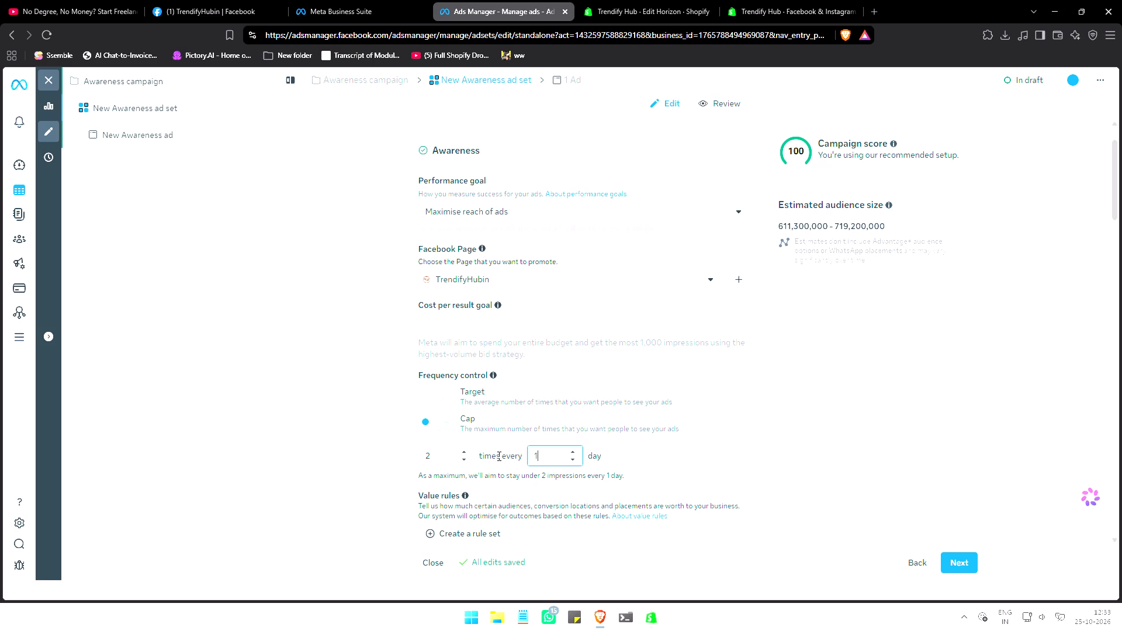
Switch the ad set's frequency control to Target, accepting that ad set budget sharing is turned off.
click(424, 396)
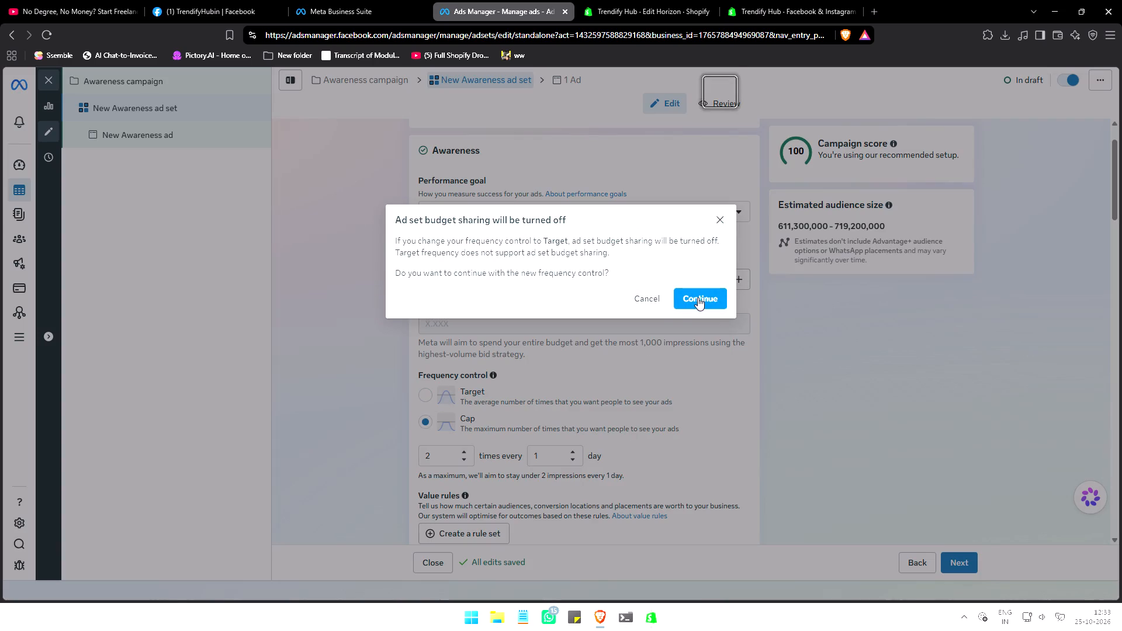
click(698, 297)
click(693, 298)
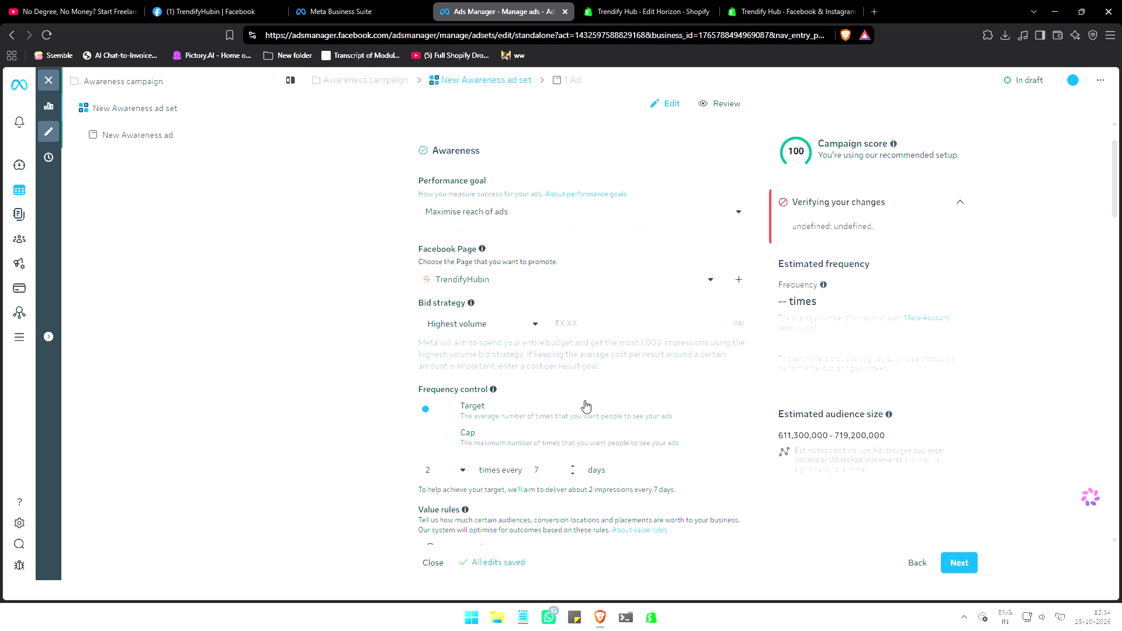
click(582, 383)
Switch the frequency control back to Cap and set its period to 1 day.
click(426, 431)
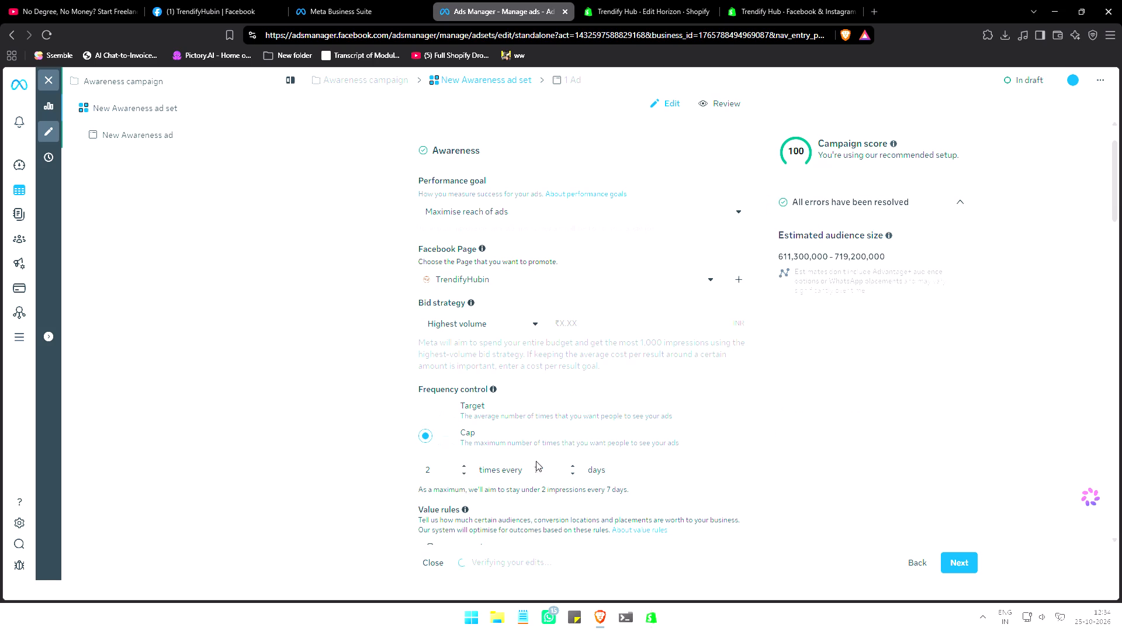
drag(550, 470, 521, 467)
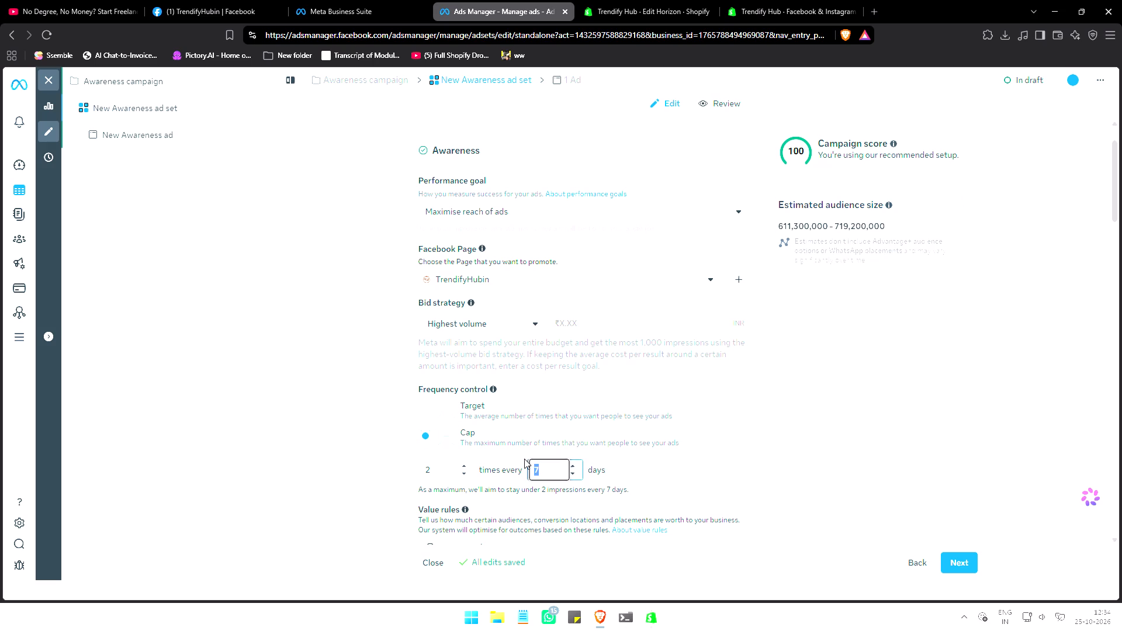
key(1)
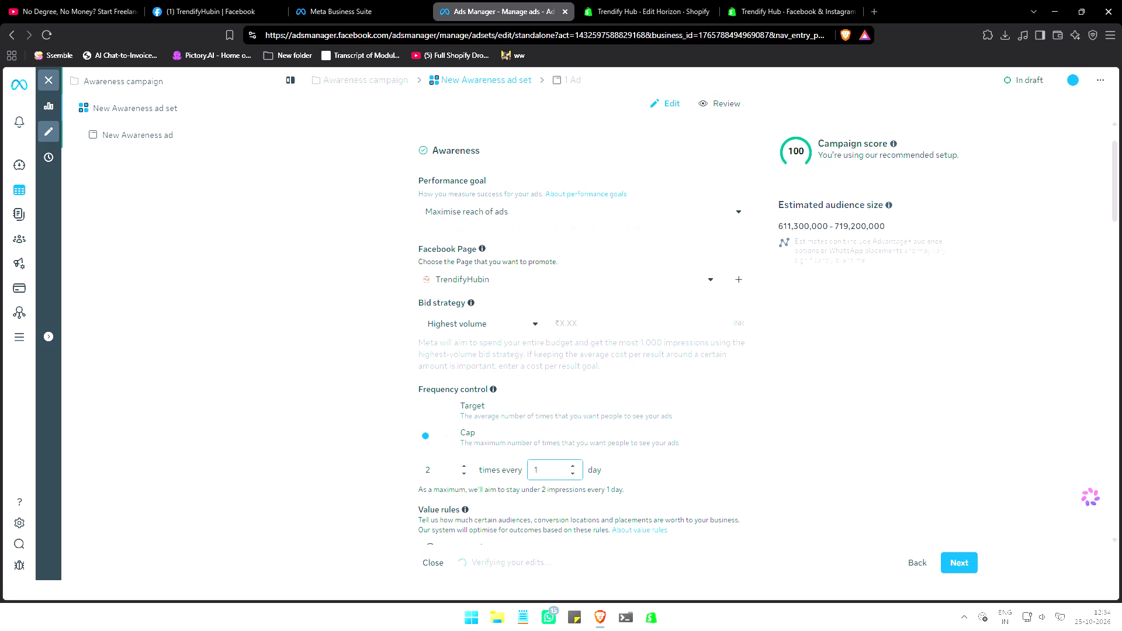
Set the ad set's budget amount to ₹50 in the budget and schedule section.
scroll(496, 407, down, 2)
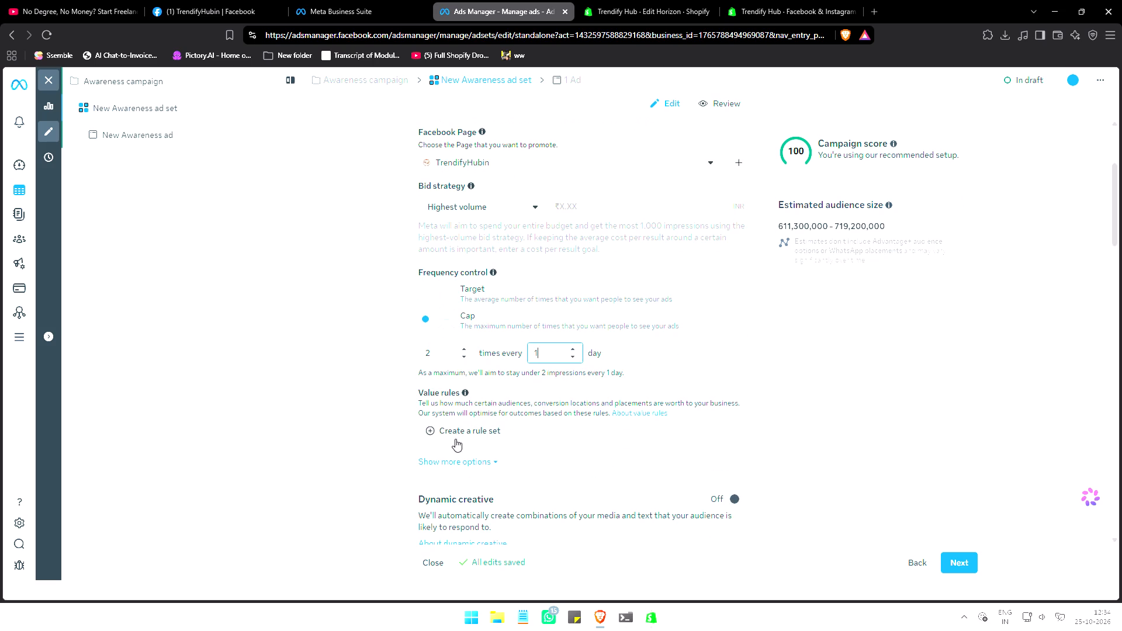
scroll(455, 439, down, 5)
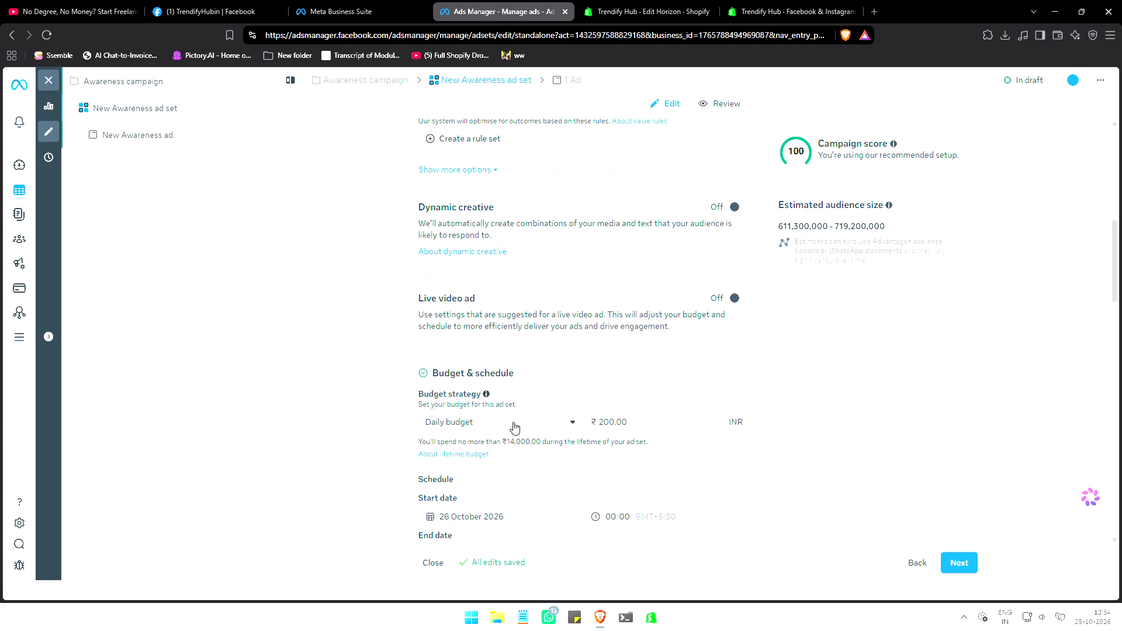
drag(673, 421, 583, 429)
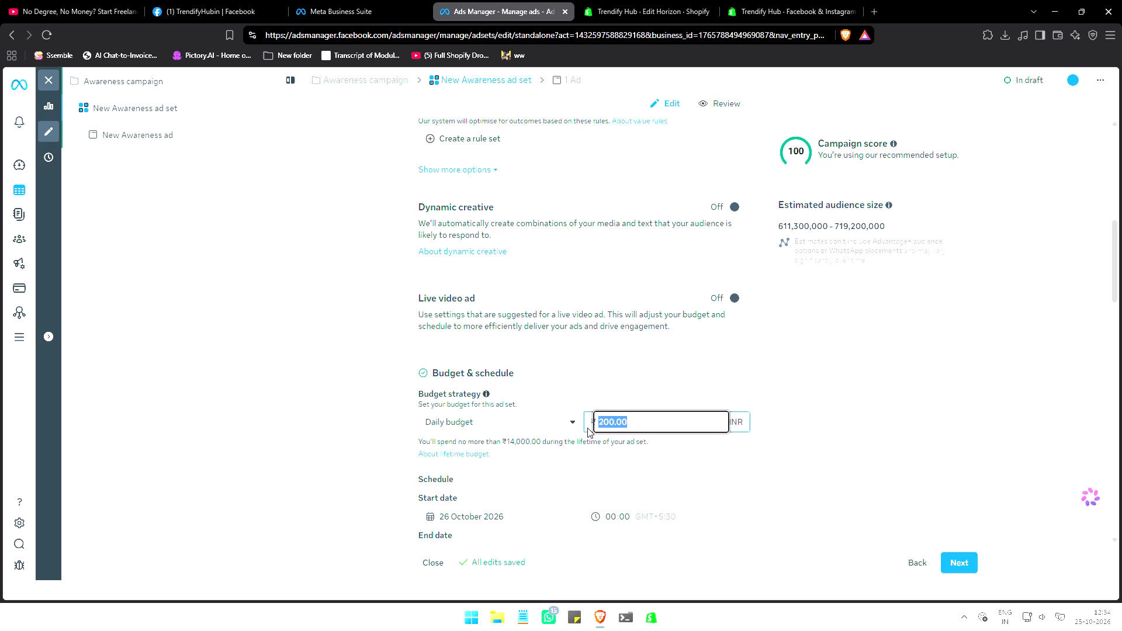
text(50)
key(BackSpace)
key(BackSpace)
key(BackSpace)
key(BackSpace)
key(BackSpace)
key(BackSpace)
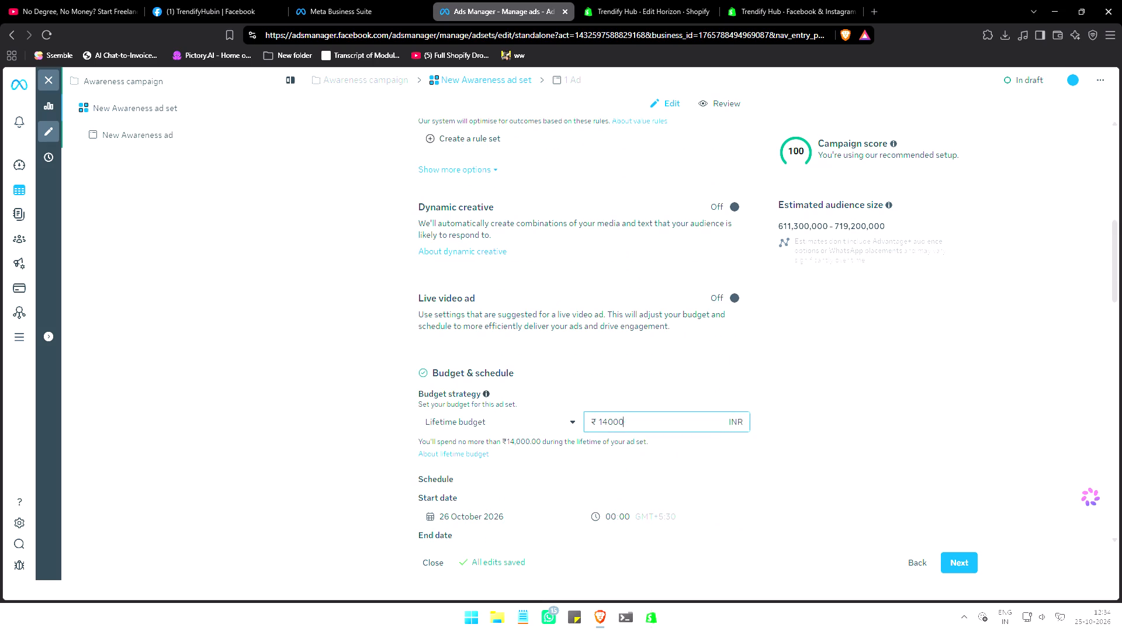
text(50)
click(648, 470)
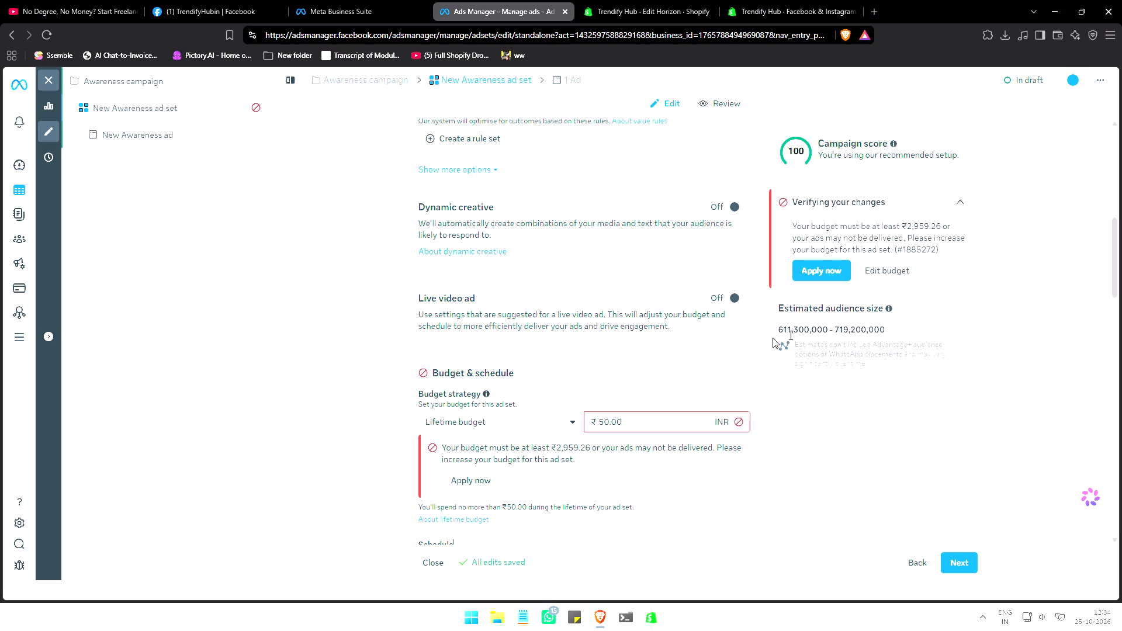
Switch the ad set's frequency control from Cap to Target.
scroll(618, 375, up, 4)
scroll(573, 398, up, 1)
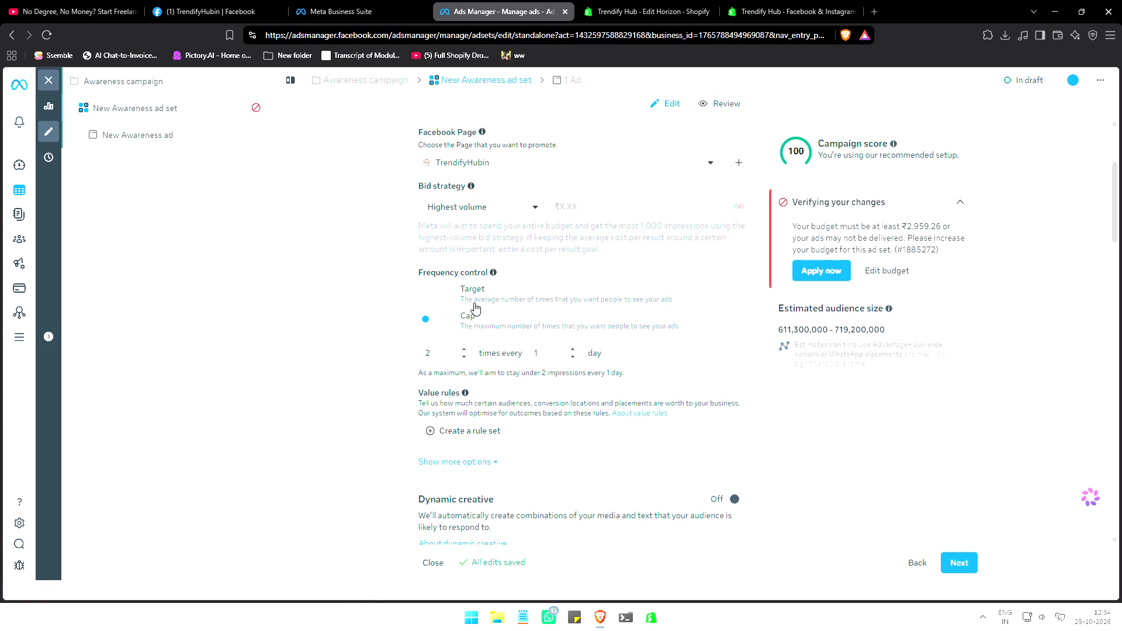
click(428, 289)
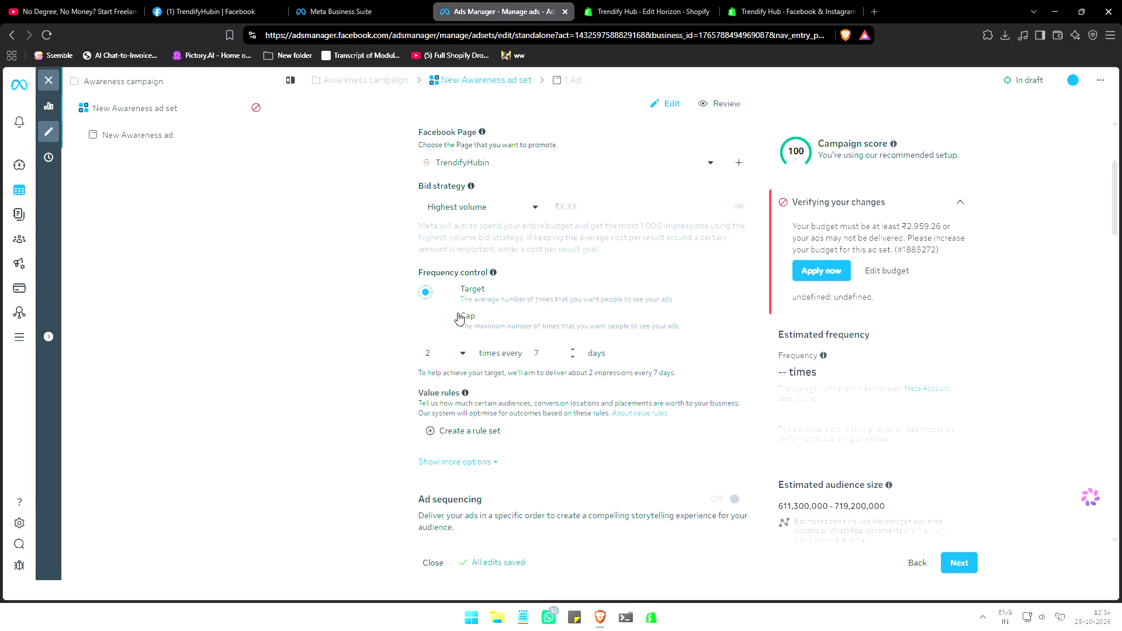
Check the ad set's budget and schedule settings and change its budget strategy to Daily budget.
scroll(537, 450, down, 5)
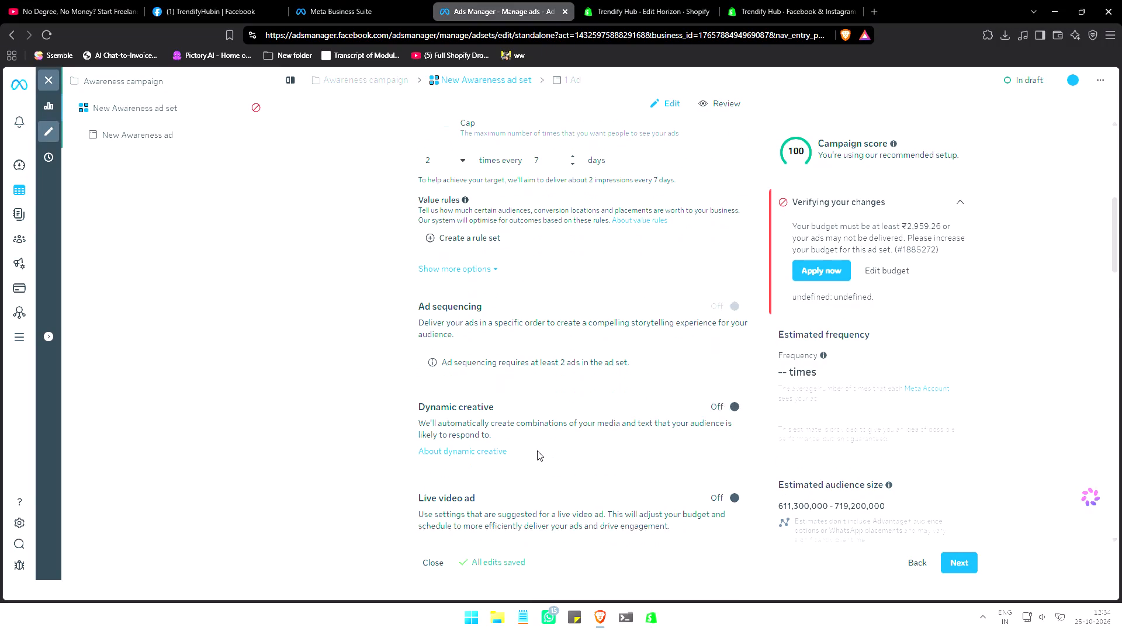
scroll(537, 450, down, 2)
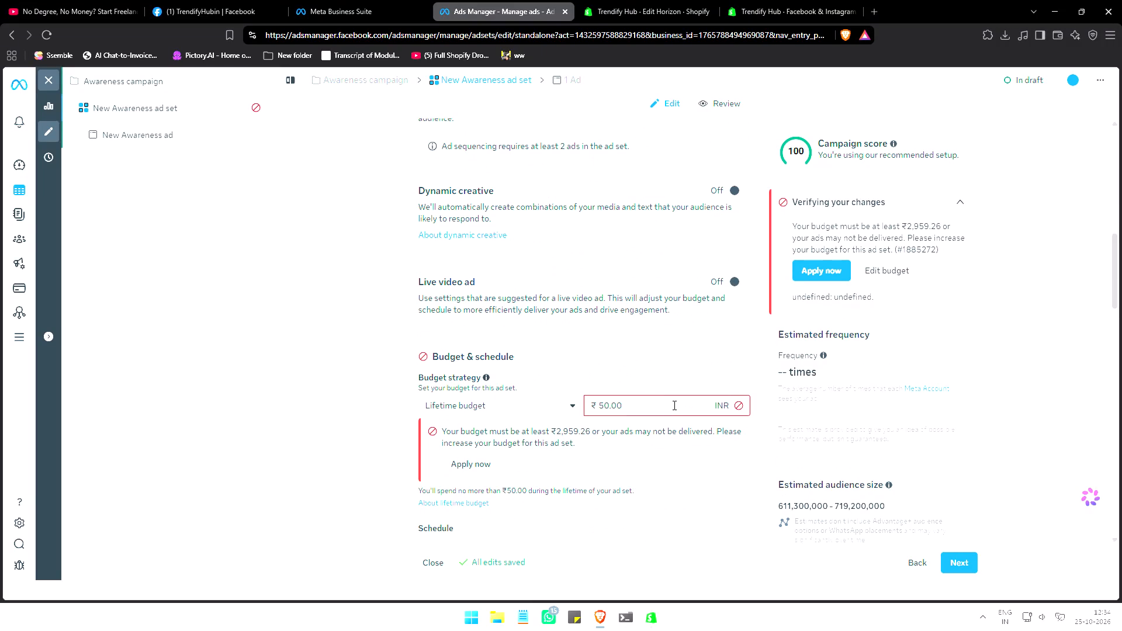
scroll(647, 468, up, 3)
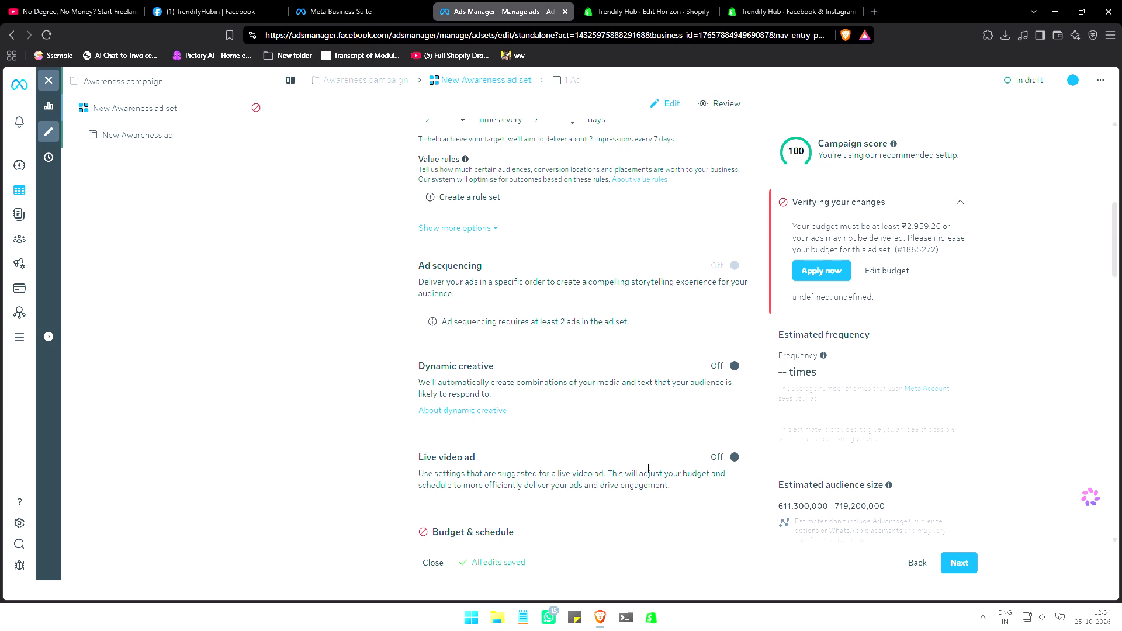
scroll(647, 468, down, 5)
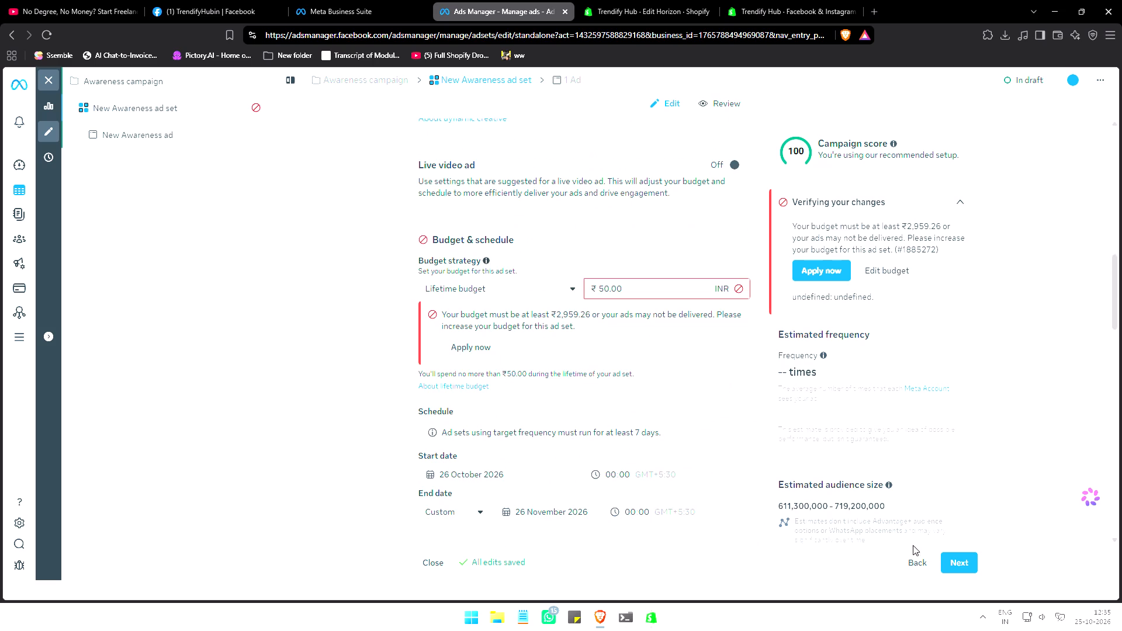
scroll(636, 480, down, 3)
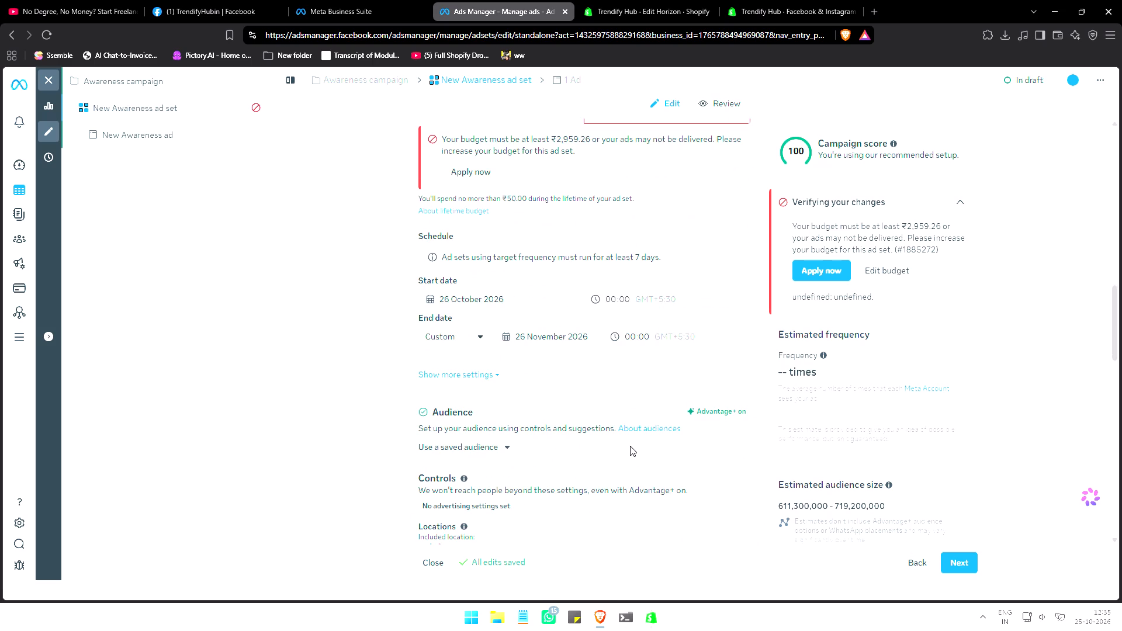
scroll(554, 391, up, 3)
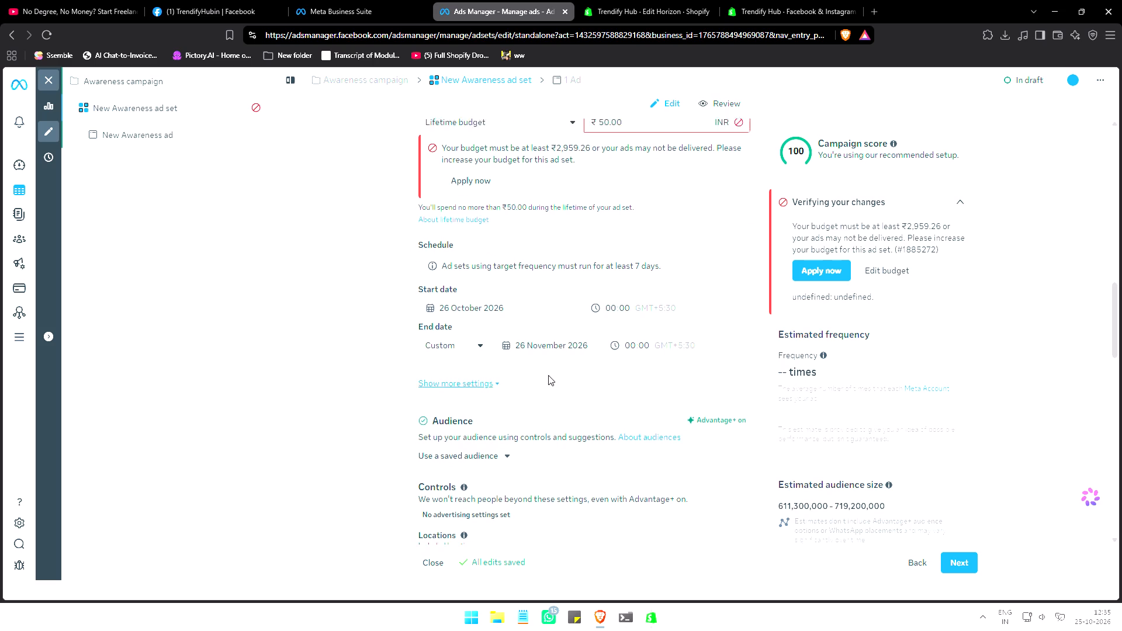
scroll(548, 375, up, 1)
scroll(483, 317, up, 3)
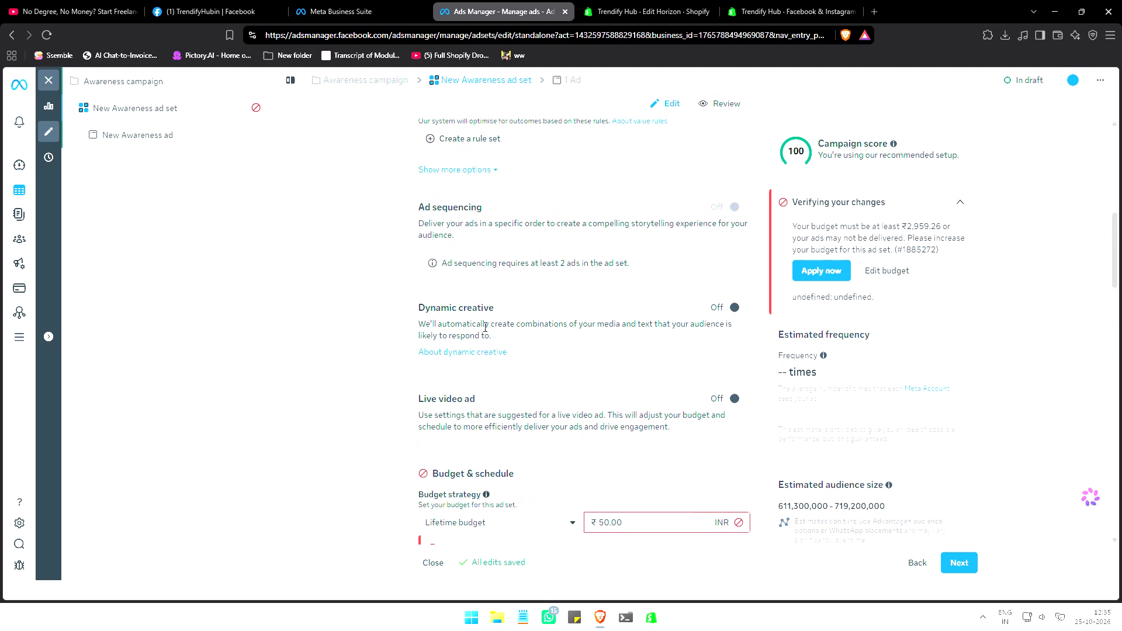
scroll(519, 401, down, 1)
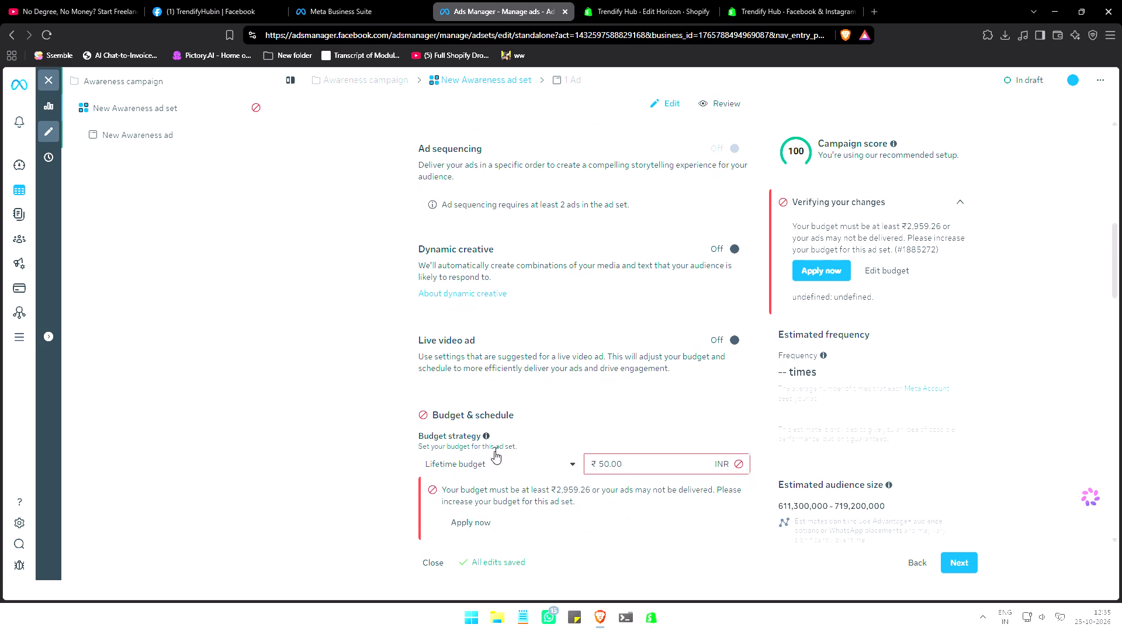
click(493, 460)
click(485, 490)
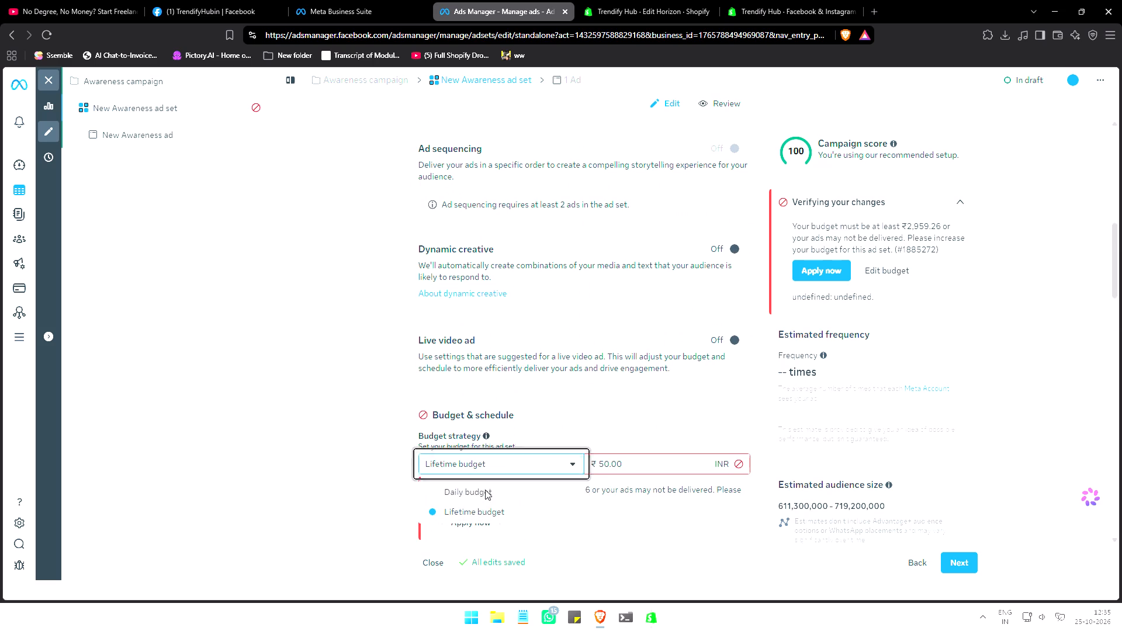
click(690, 305)
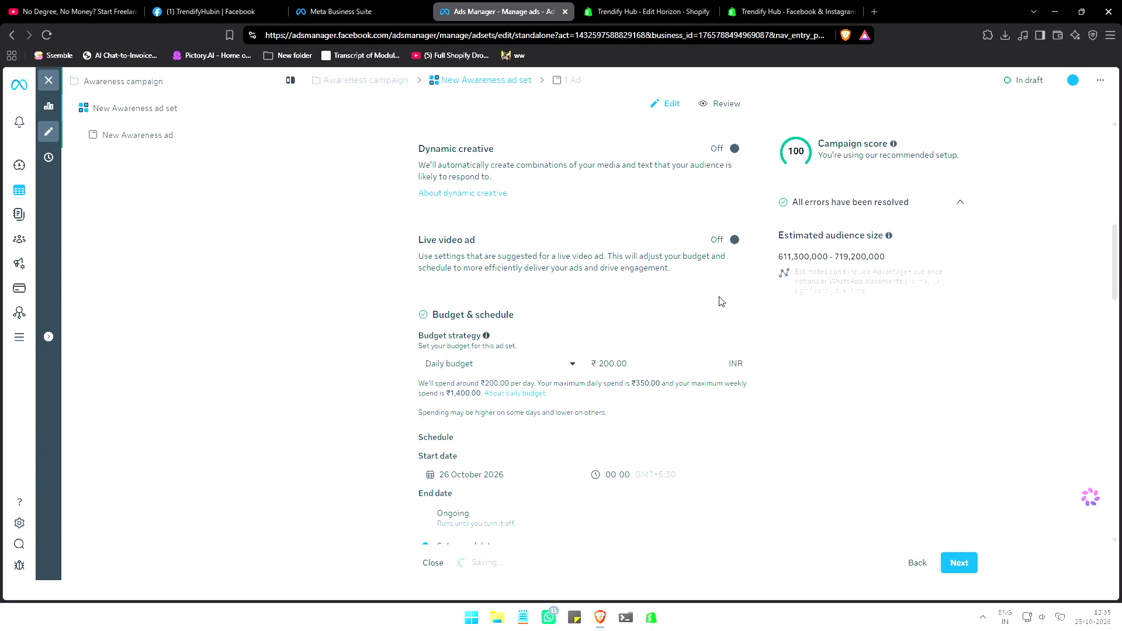
Set the ad set's frequency cap period to 1 day.
scroll(518, 298, up, 2)
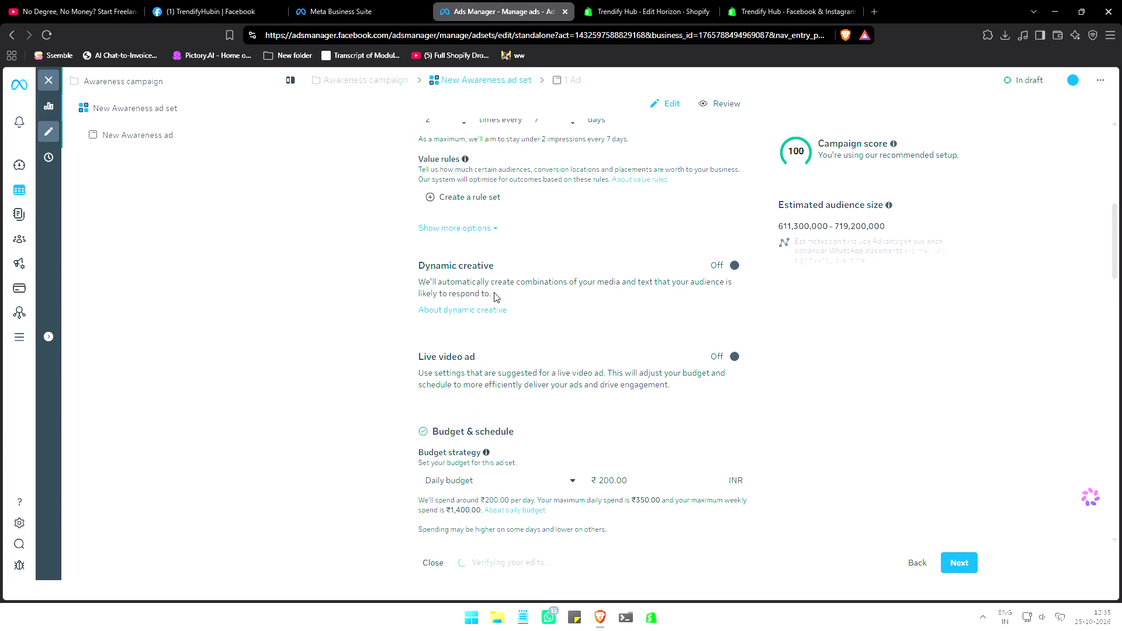
scroll(496, 306, up, 2)
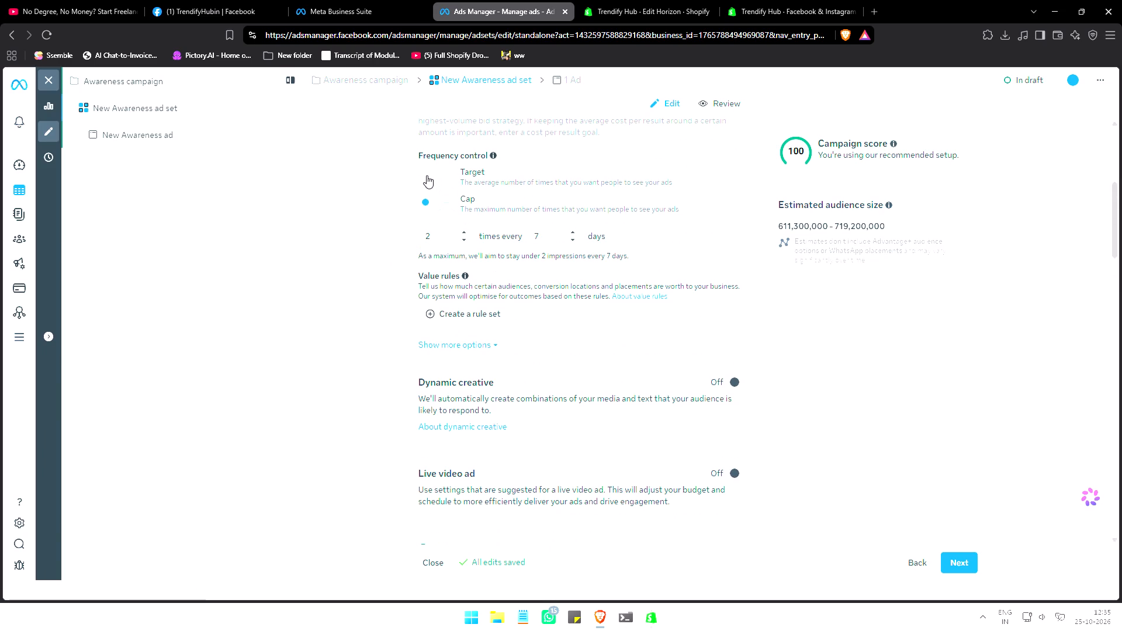
drag(556, 236, 507, 235)
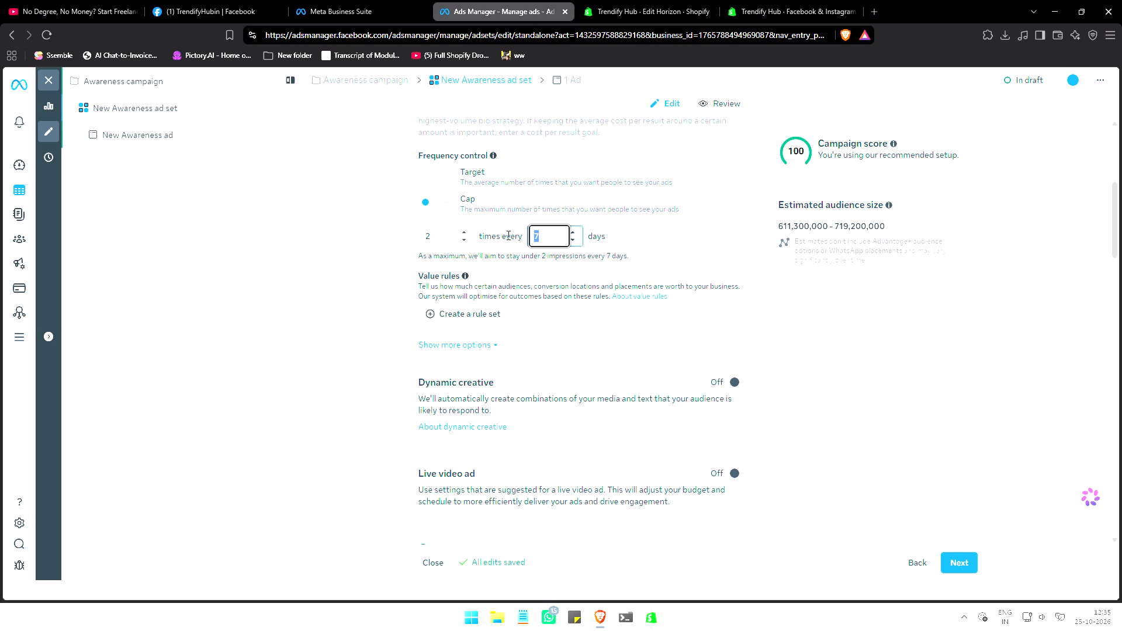
key(1)
scroll(545, 331, down, 1)
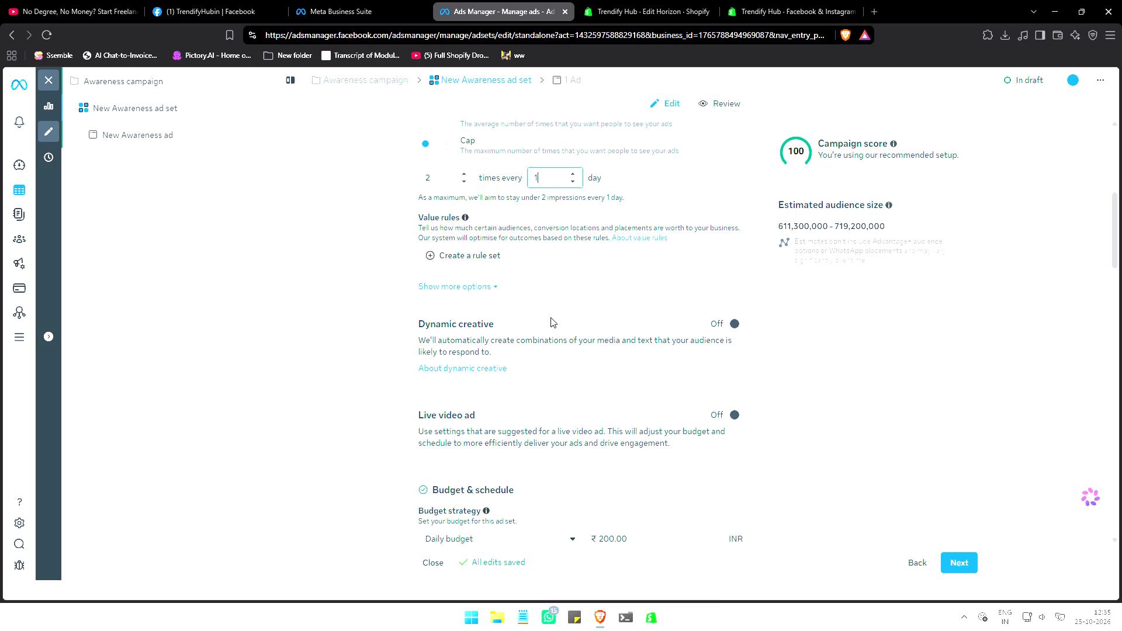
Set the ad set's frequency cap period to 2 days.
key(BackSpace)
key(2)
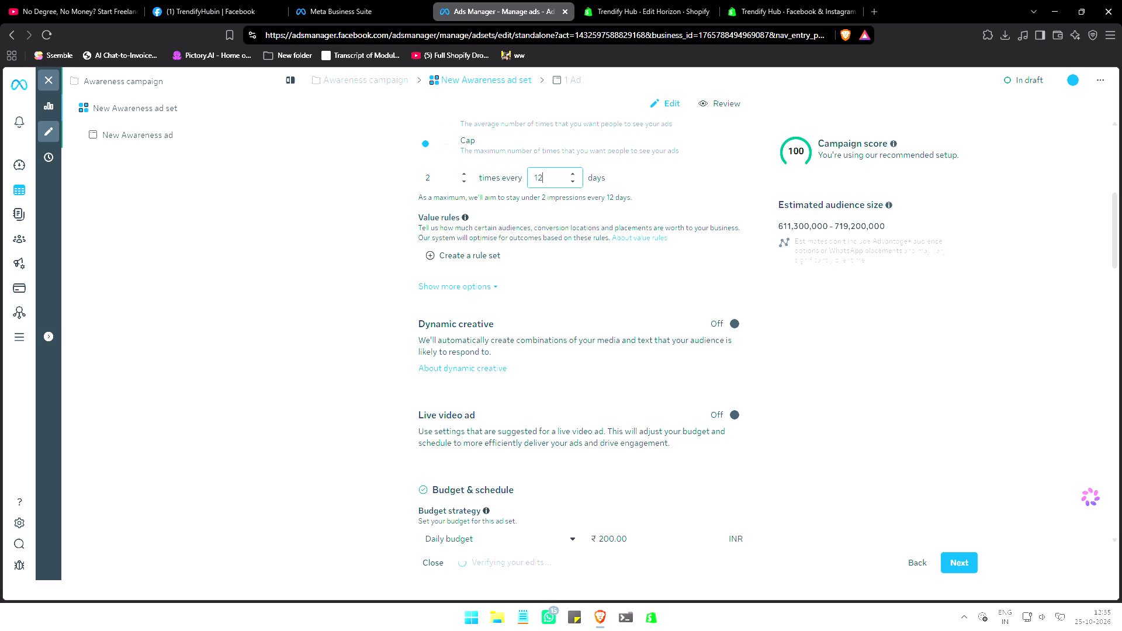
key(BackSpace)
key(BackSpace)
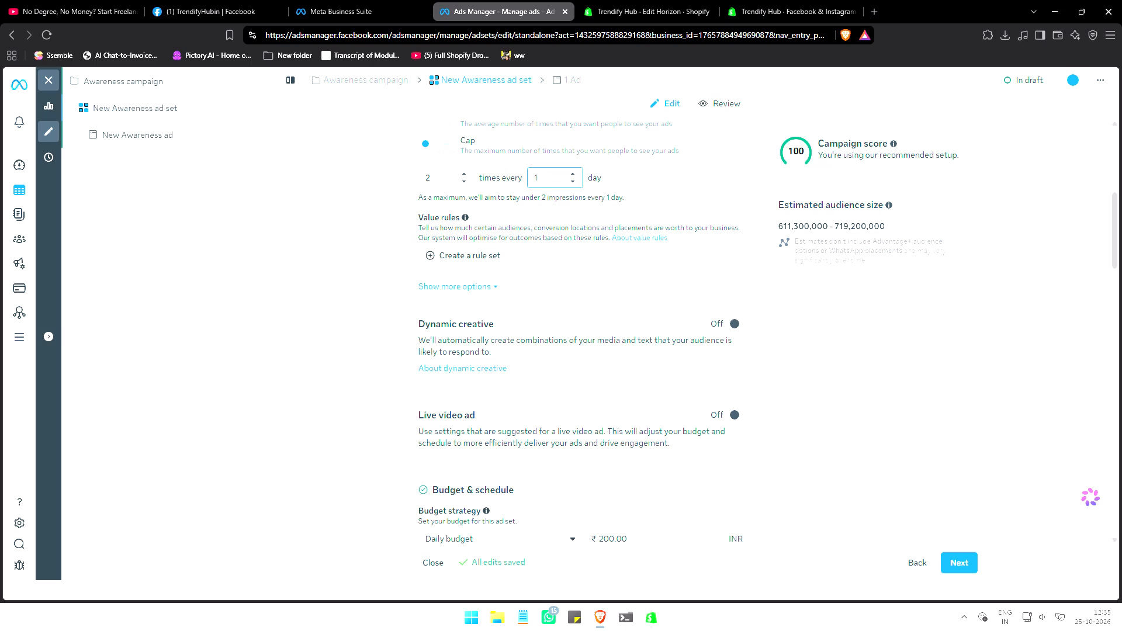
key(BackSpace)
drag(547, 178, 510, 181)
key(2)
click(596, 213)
Set the ad set's frequency cap period back to 1 day.
scroll(552, 304, up, 1)
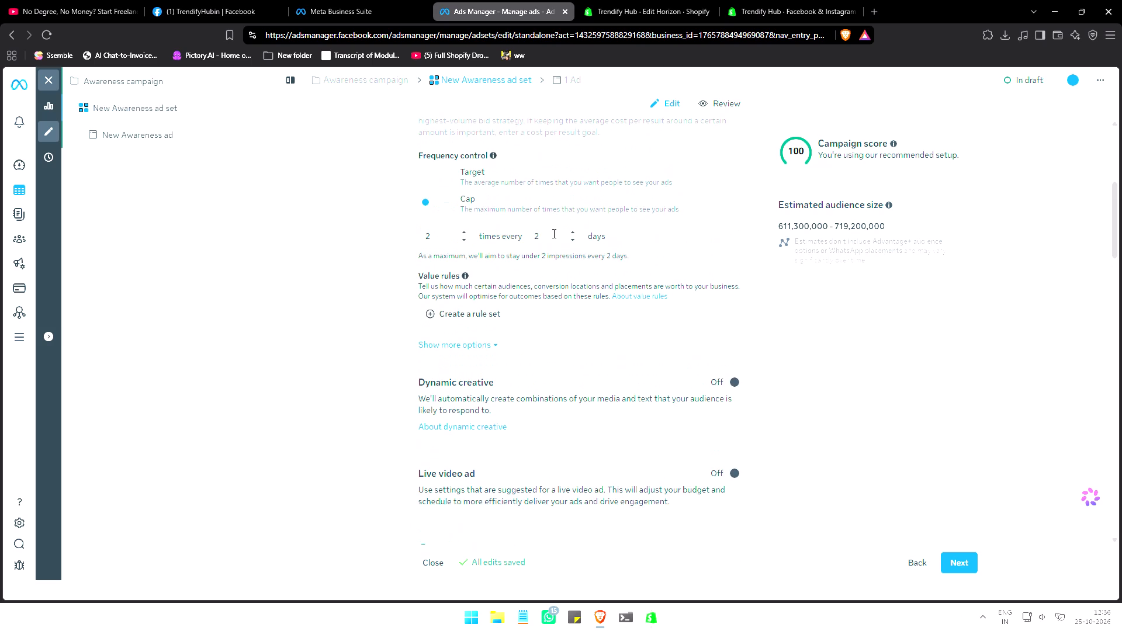
drag(550, 234, 518, 233)
key(1)
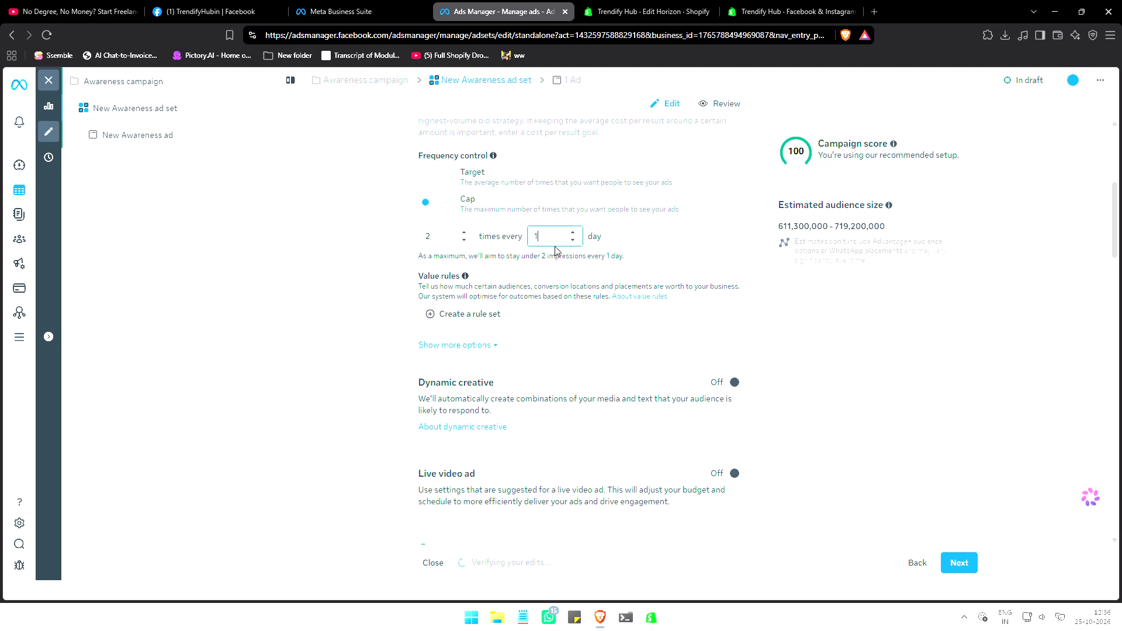
click(627, 263)
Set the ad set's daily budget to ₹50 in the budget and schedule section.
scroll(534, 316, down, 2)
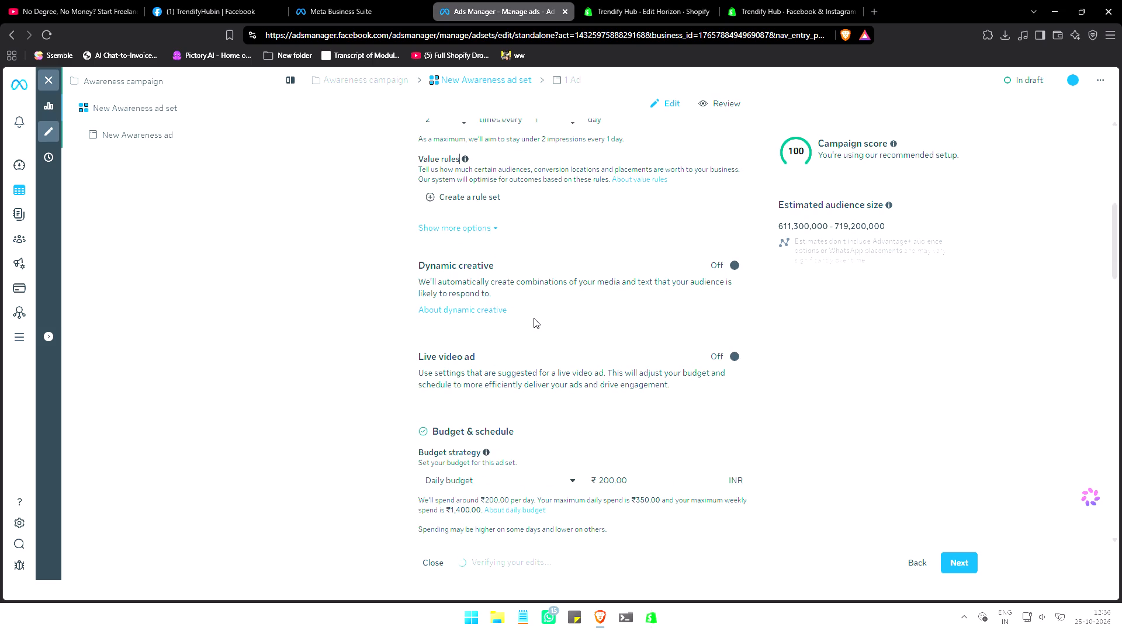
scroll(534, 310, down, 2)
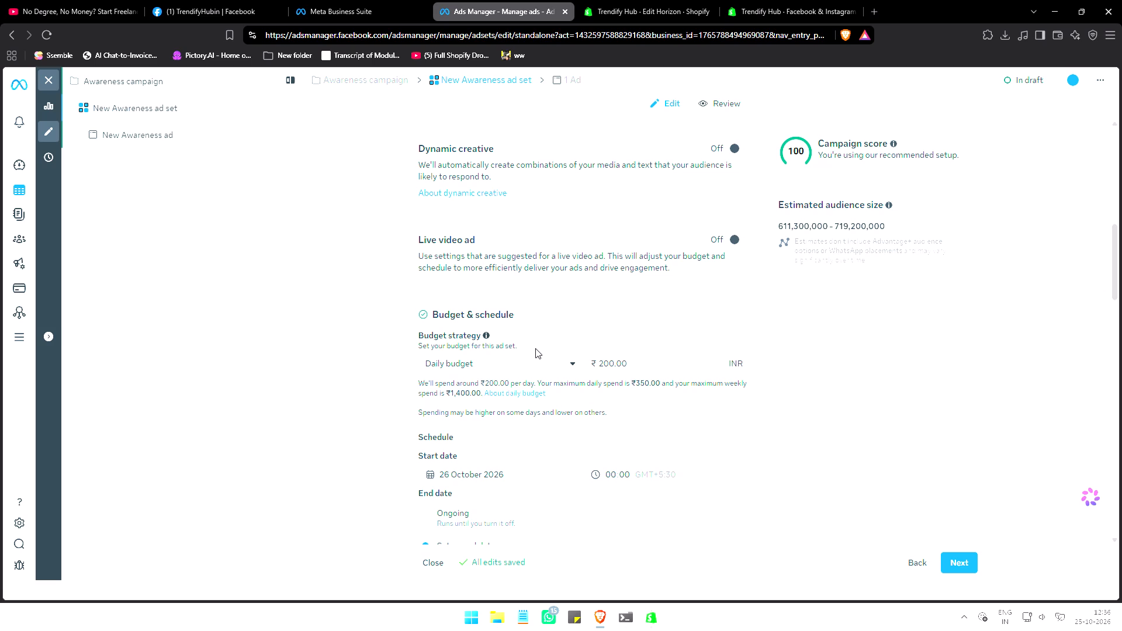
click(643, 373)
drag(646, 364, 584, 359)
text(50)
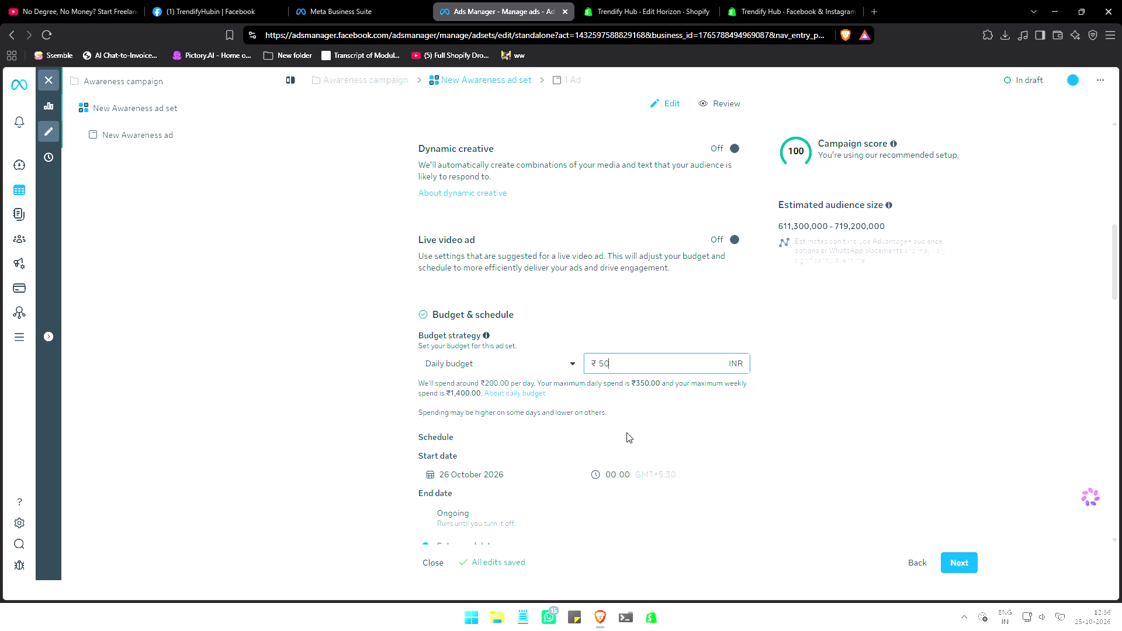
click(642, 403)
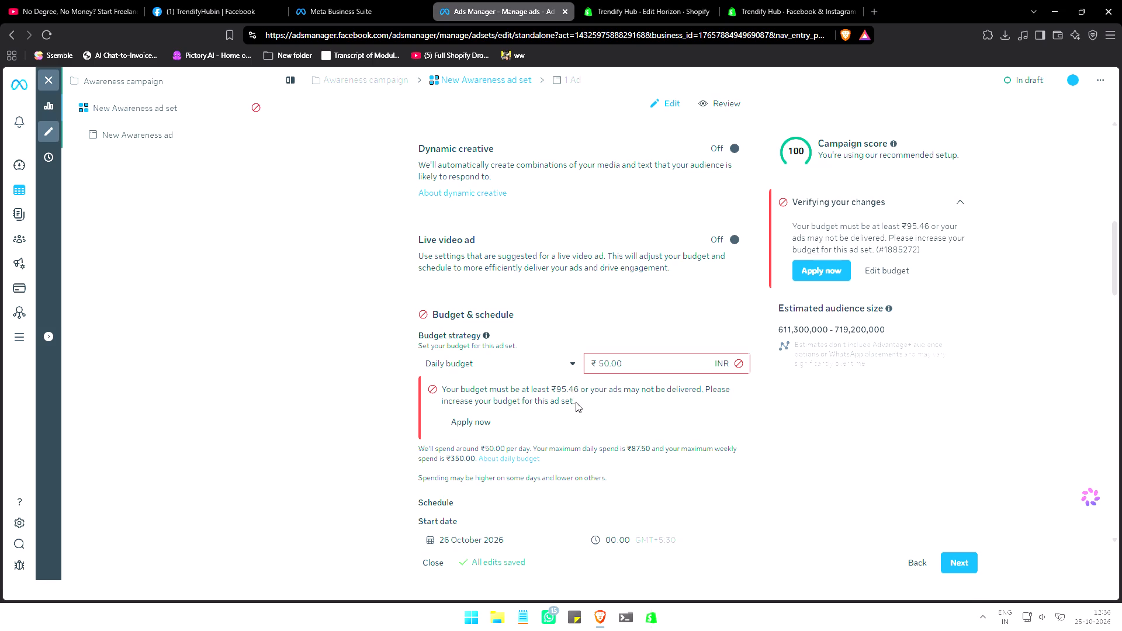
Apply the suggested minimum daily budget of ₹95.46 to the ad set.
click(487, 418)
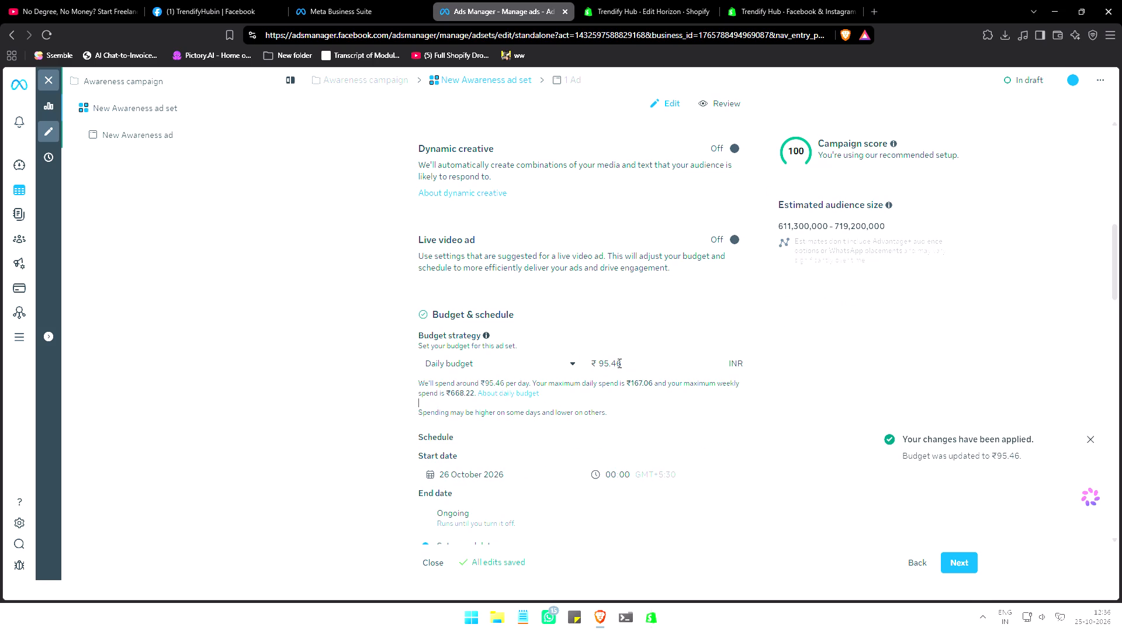
Set the ad set's daily budget to ₹100.
drag(625, 363, 600, 358)
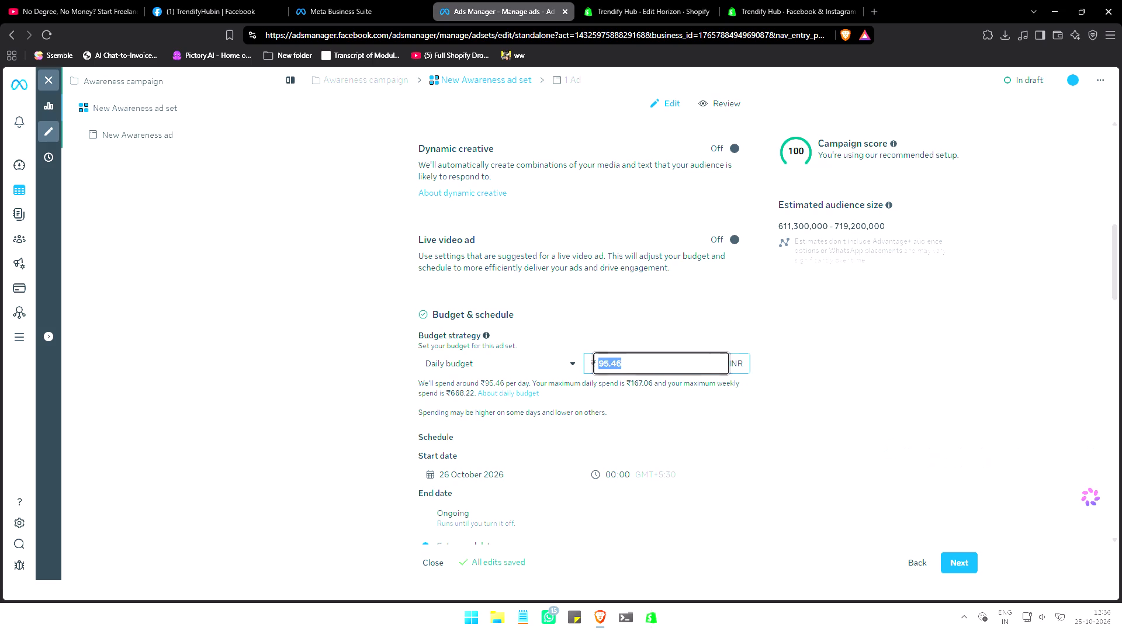
text(100)
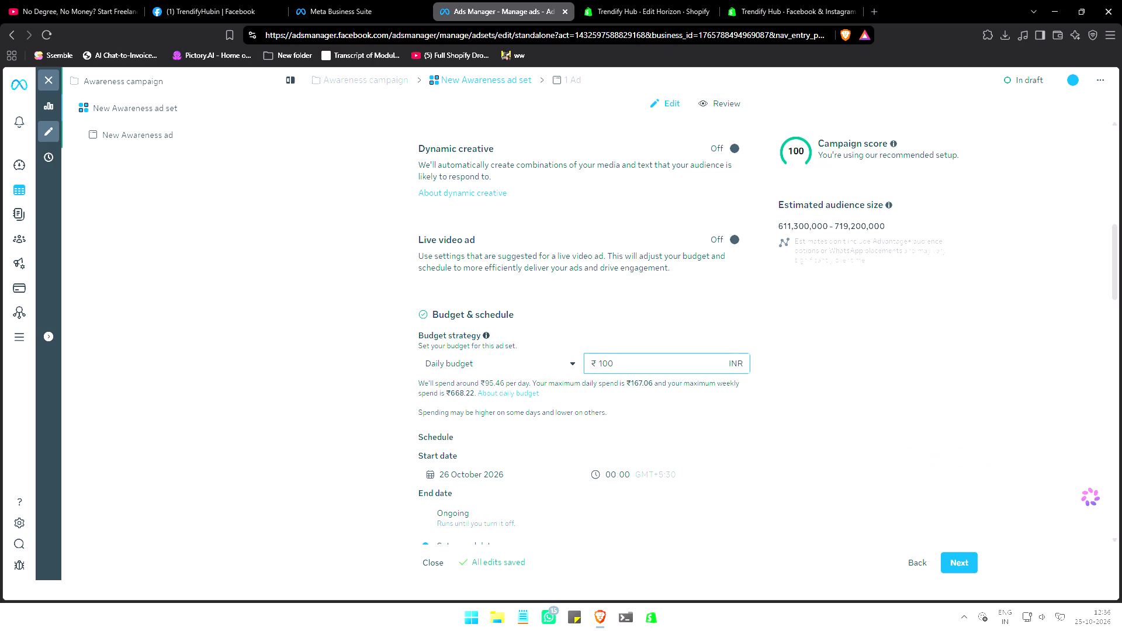
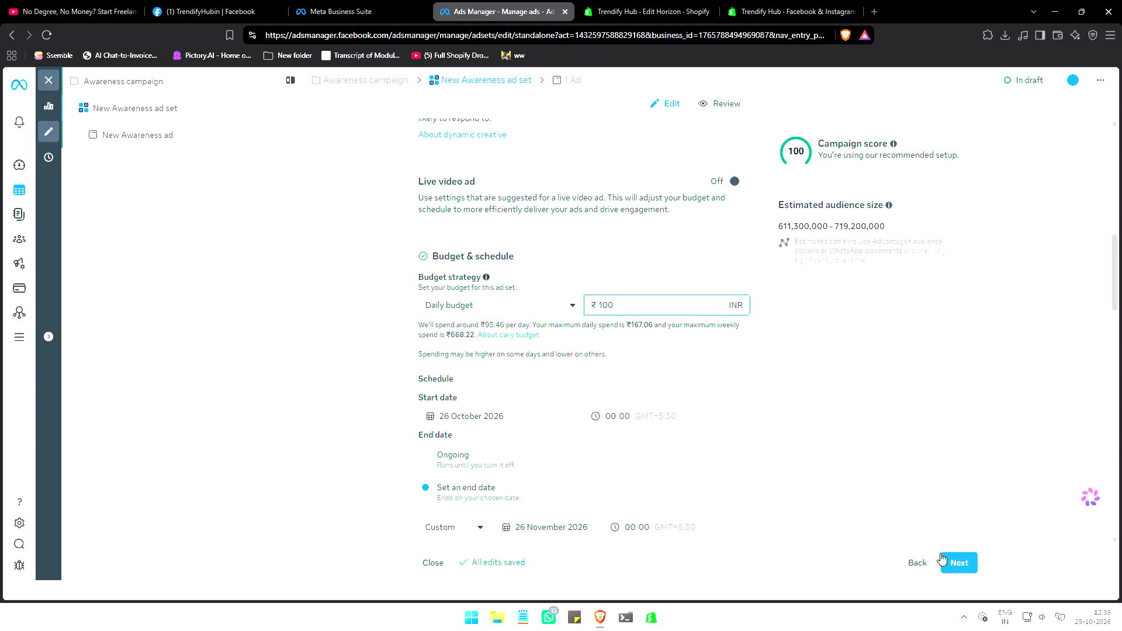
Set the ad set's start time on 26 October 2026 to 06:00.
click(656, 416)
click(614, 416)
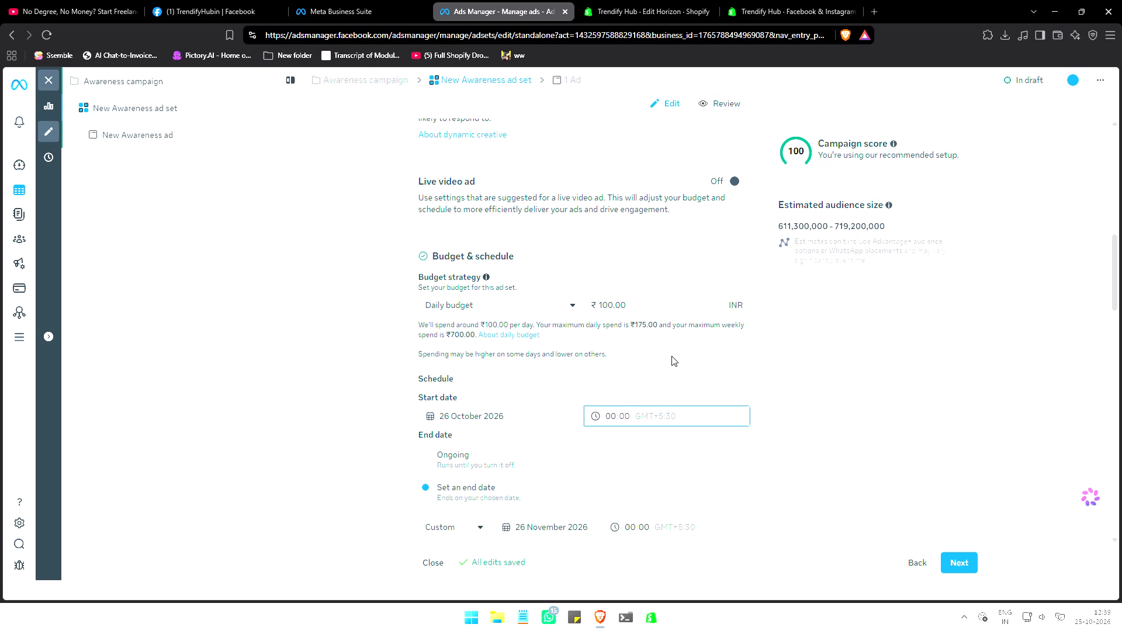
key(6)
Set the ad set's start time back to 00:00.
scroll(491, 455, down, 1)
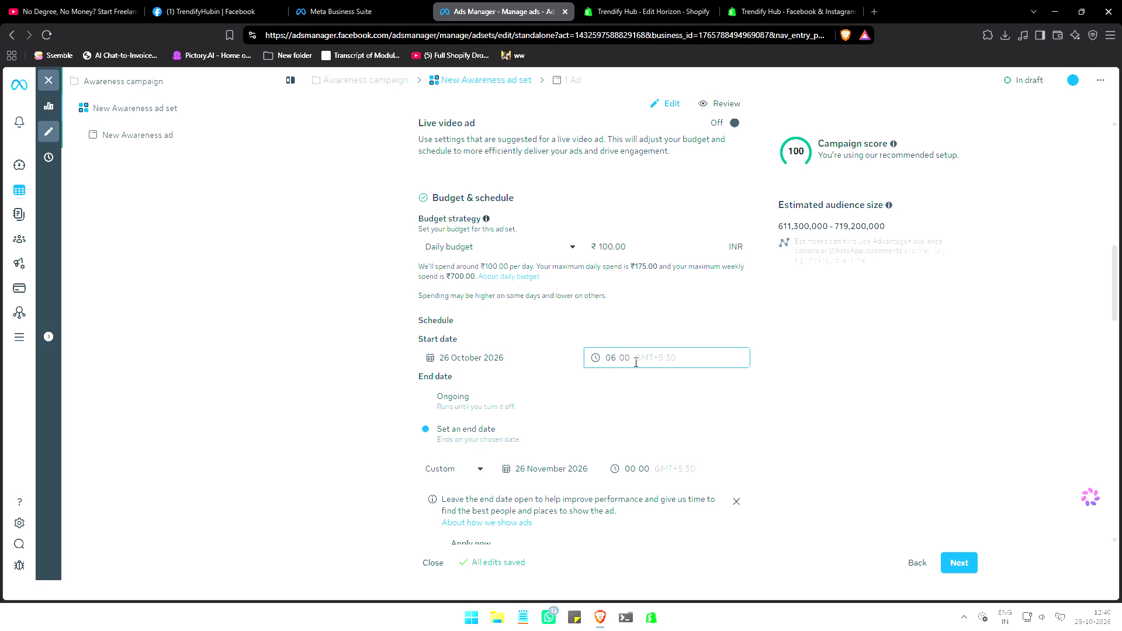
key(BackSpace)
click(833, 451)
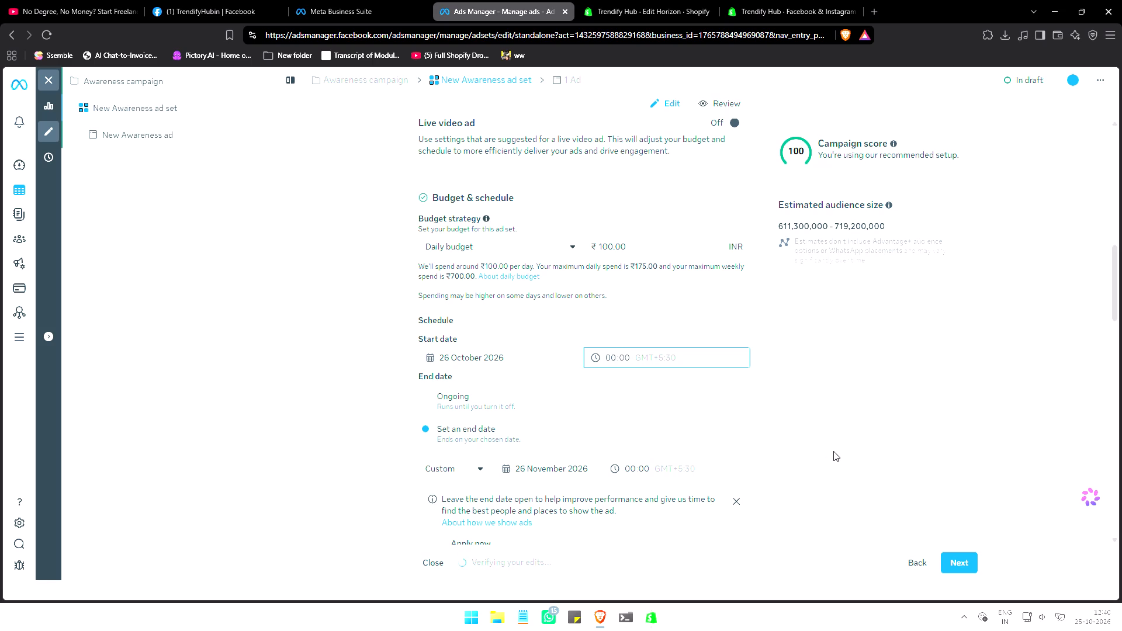
Review the schedule, then open the audience's locations for editing and examine the include and browse options.
scroll(624, 419, down, 3)
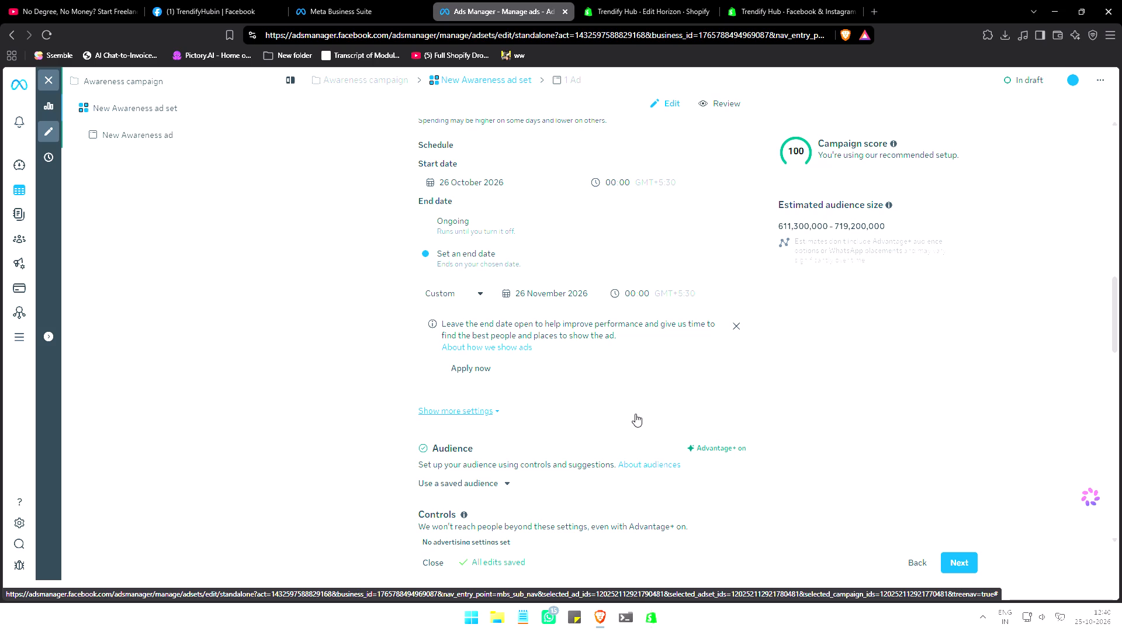
scroll(544, 370, up, 3)
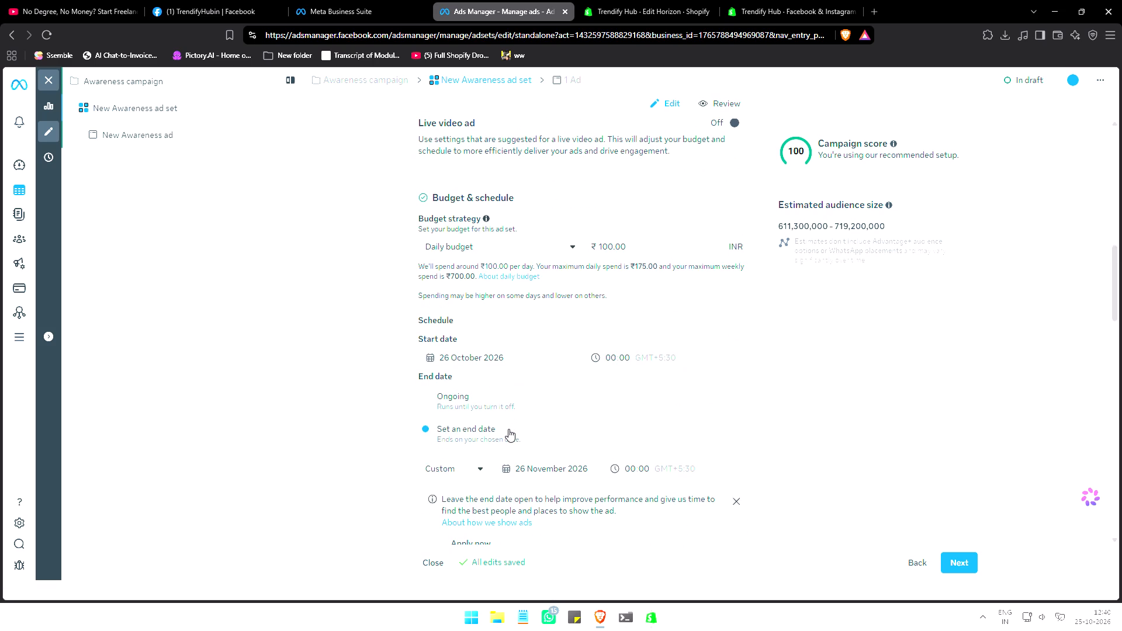
scroll(508, 429, up, 1)
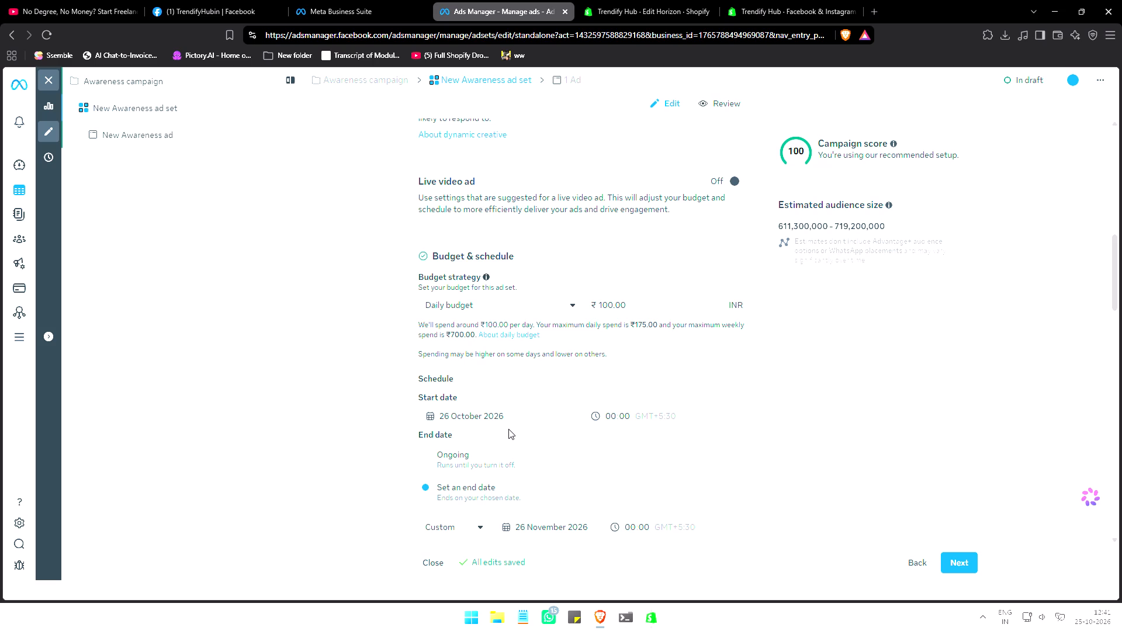
scroll(439, 424, down, 2)
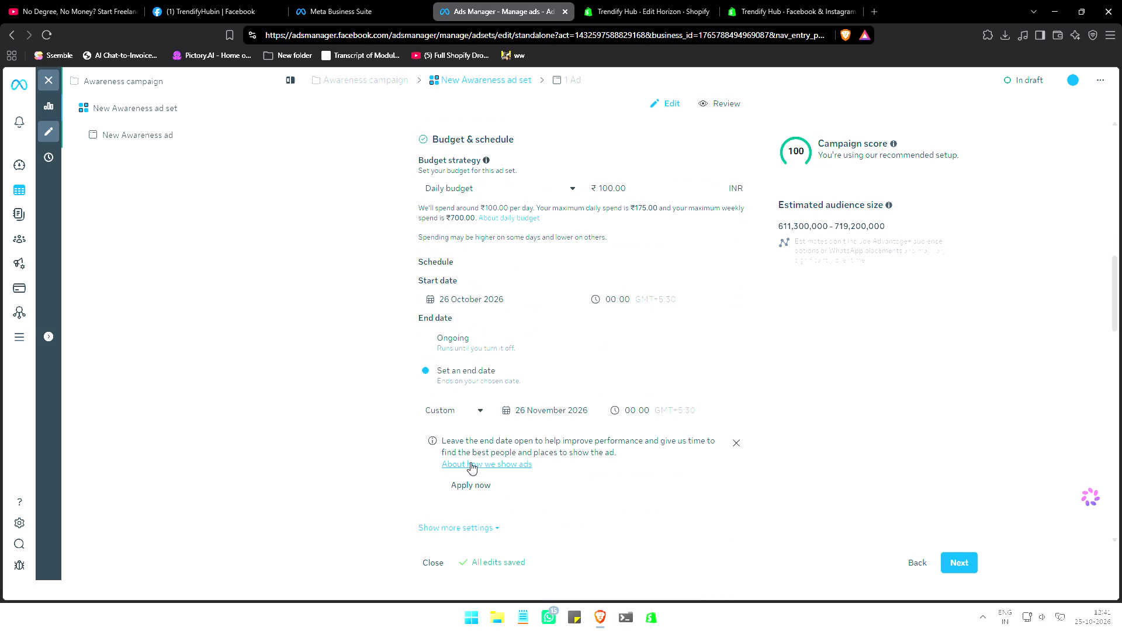
scroll(475, 464, down, 4)
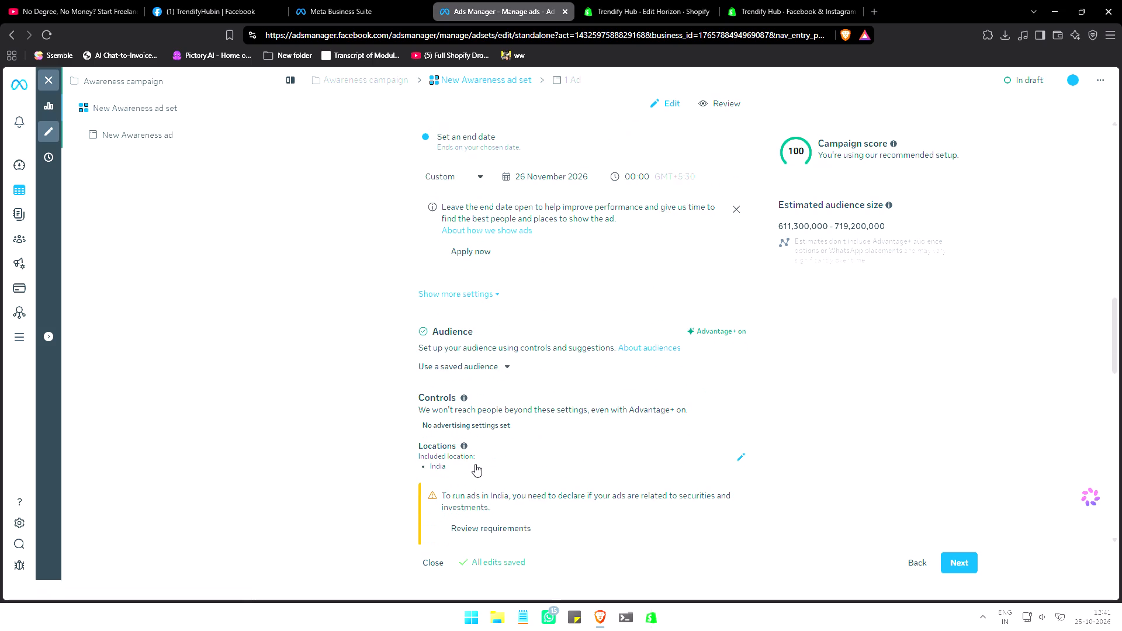
click(740, 455)
scroll(567, 458, down, 2)
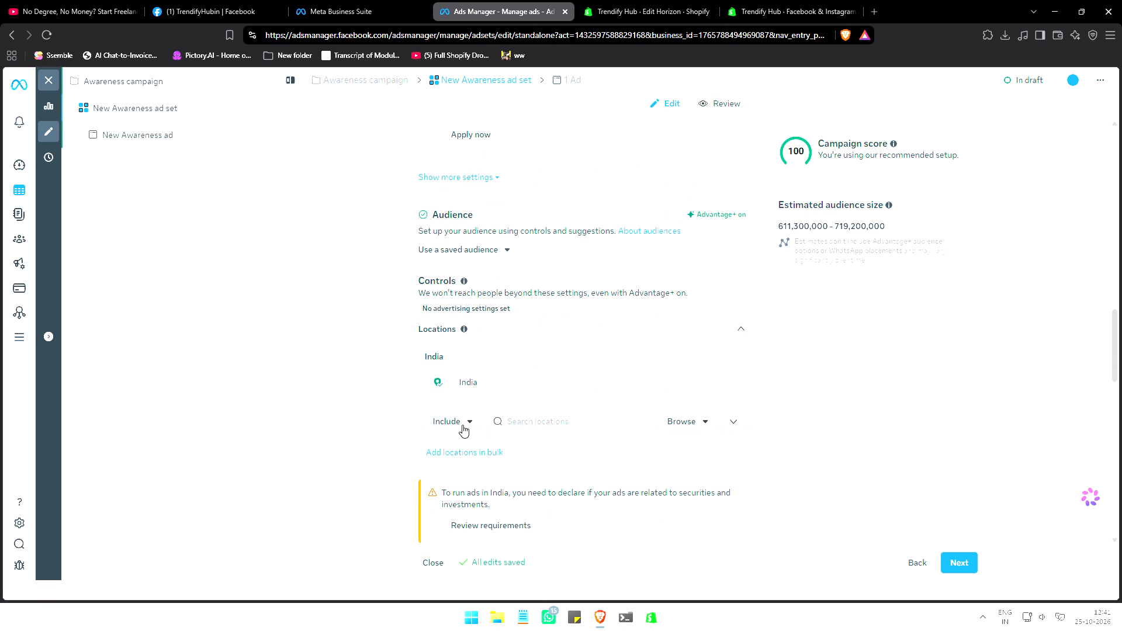
click(462, 425)
click(463, 422)
click(684, 422)
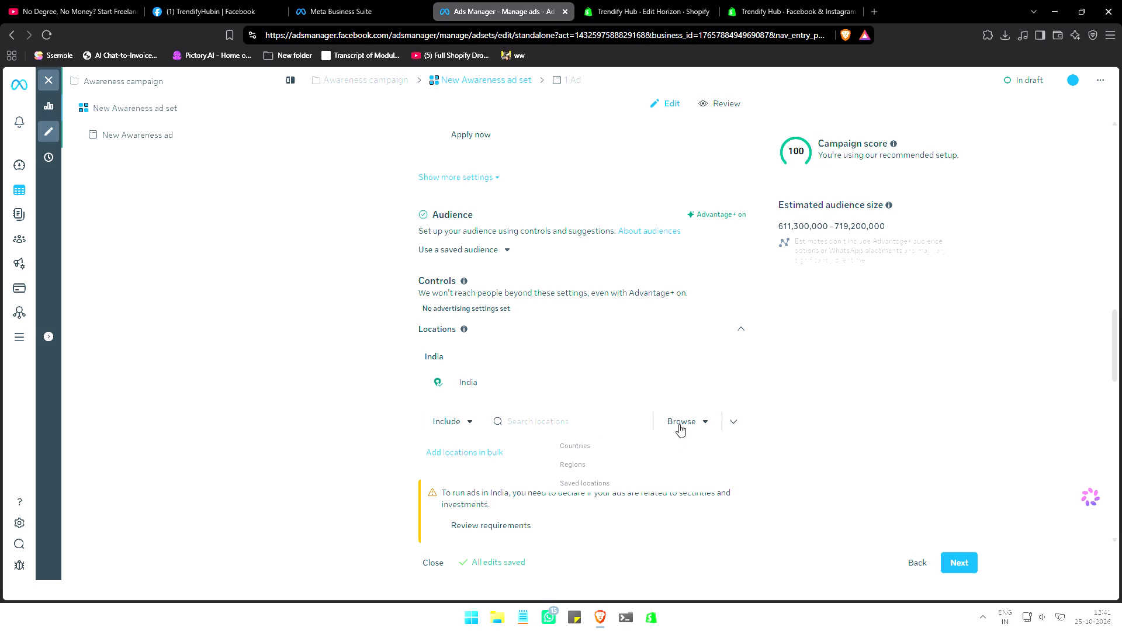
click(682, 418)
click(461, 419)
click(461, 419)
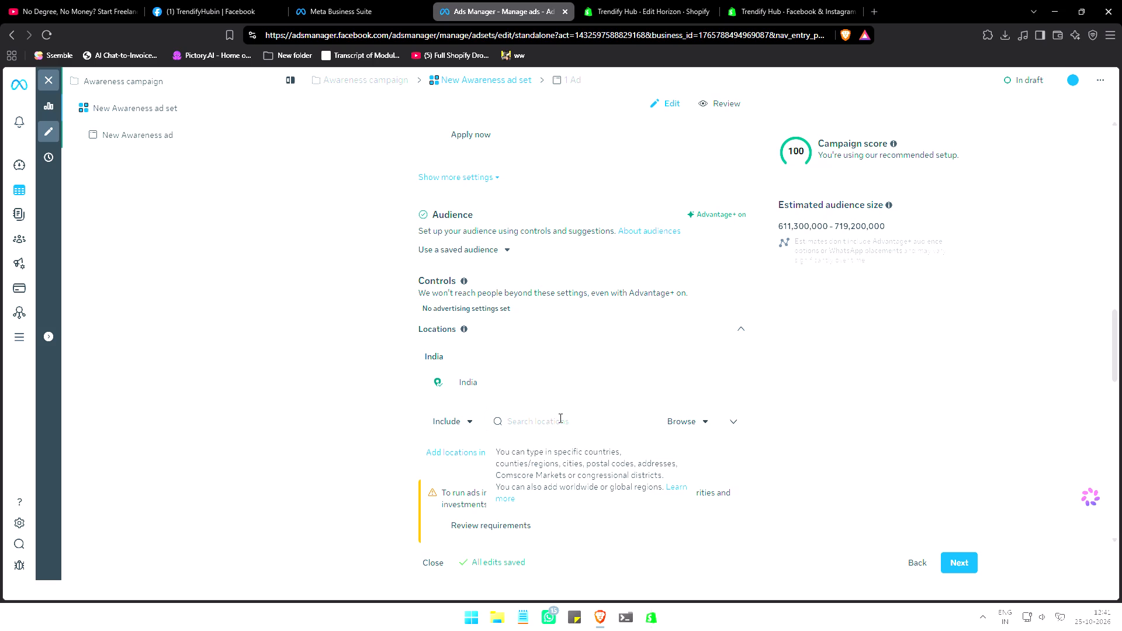
Review the audience controls below the locations and open the Languages setting for editing.
scroll(594, 387, down, 2)
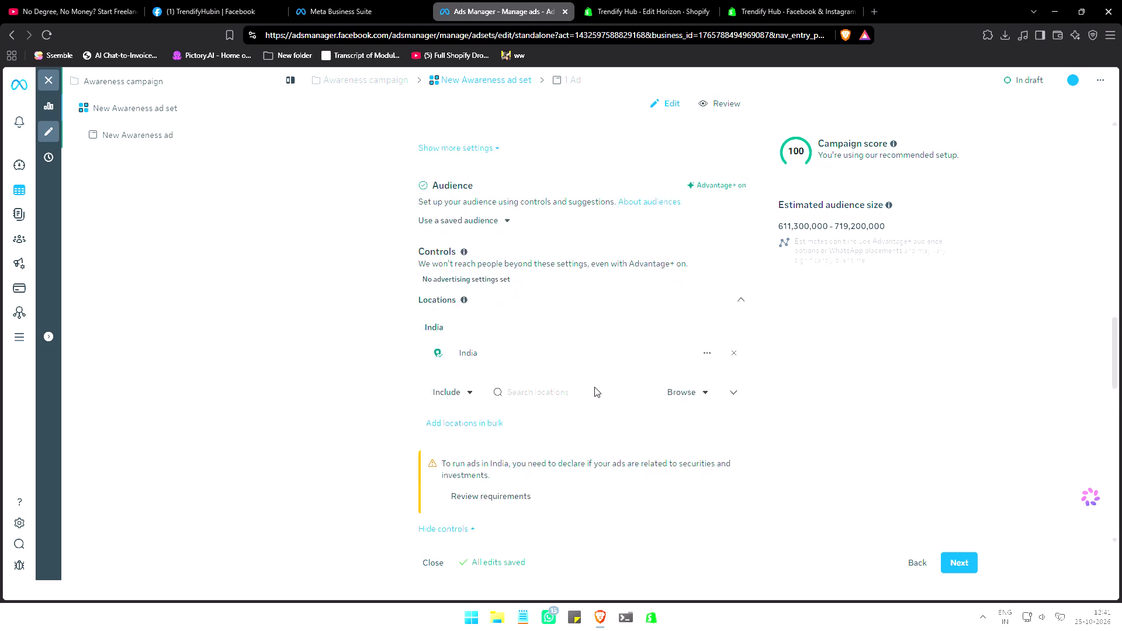
scroll(591, 389, down, 1)
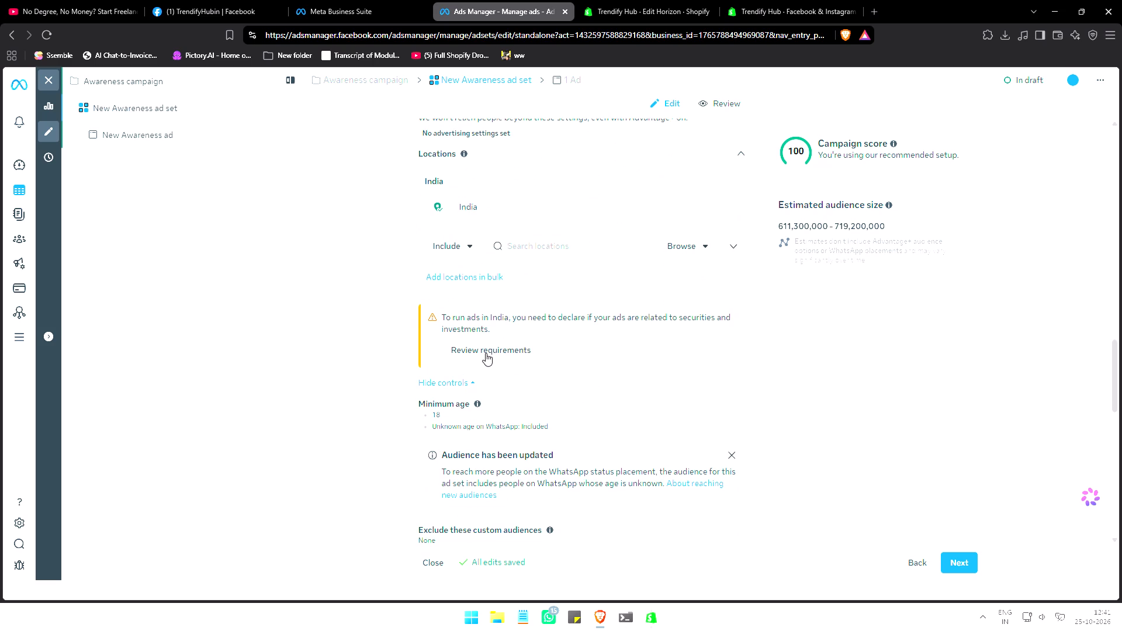
scroll(527, 418, down, 2)
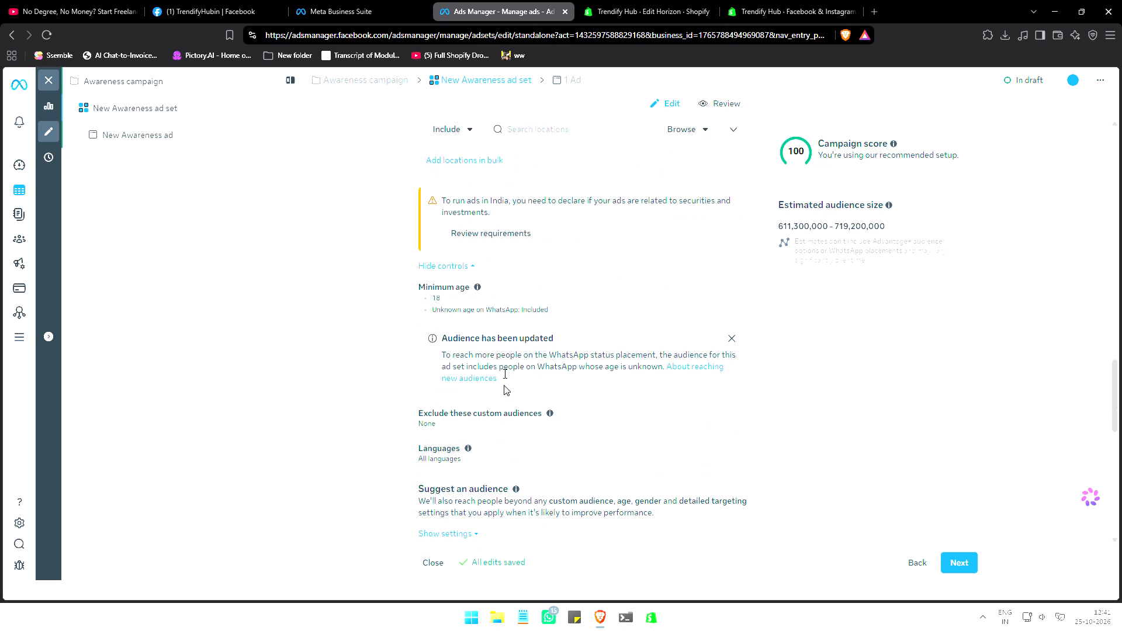
scroll(504, 391, down, 1)
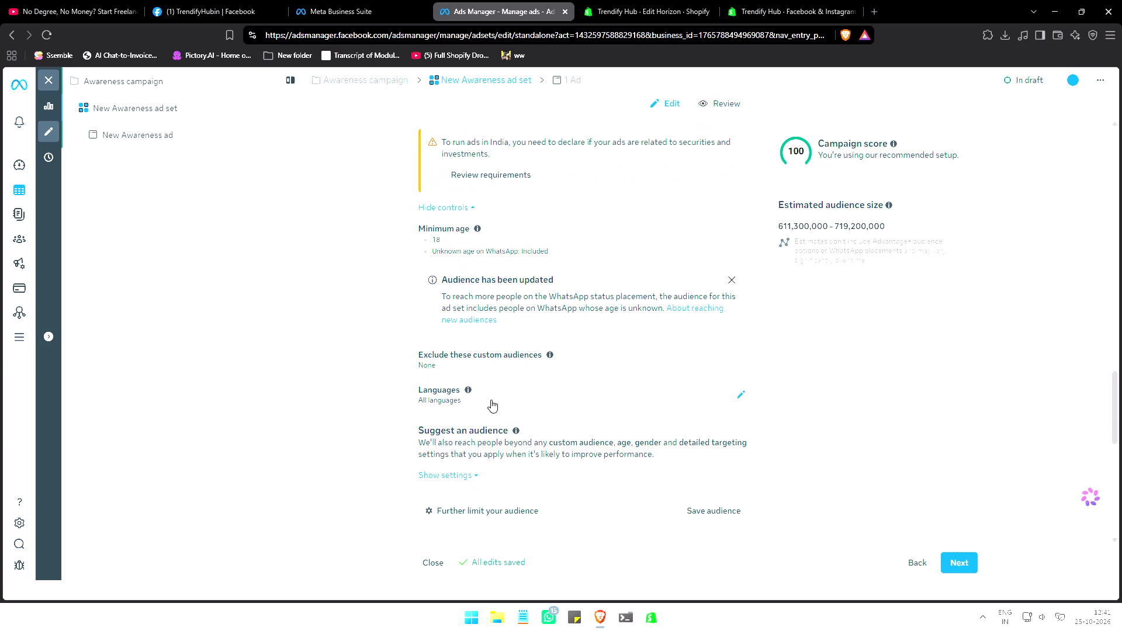
click(738, 394)
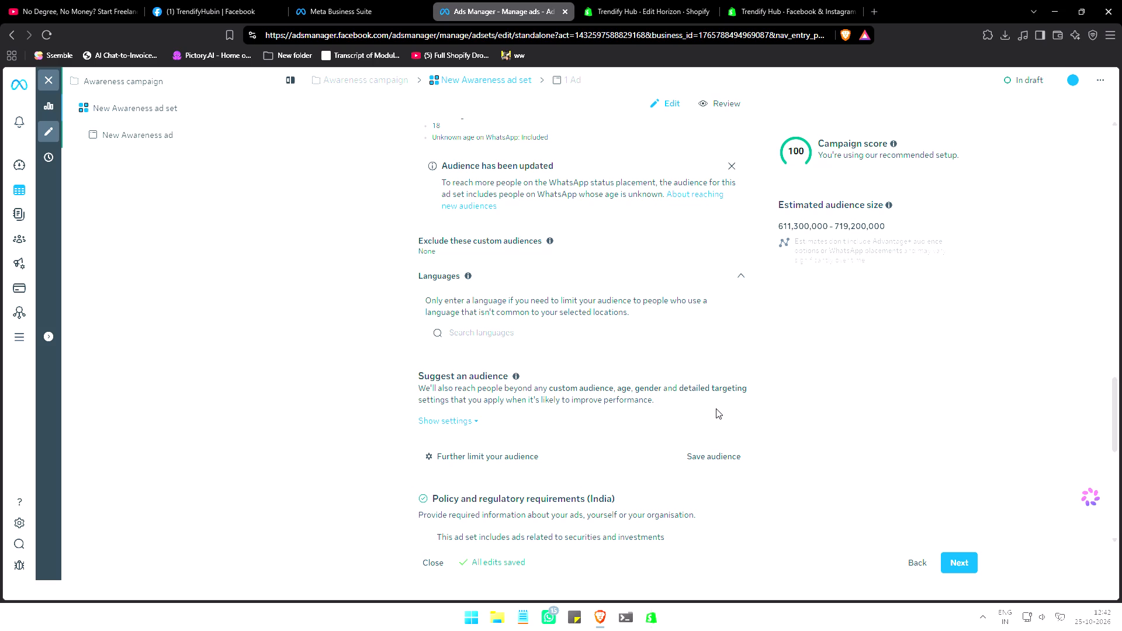
Examine the language search in the audience controls and the policy and regulatory requirements for ads in India.
click(512, 332)
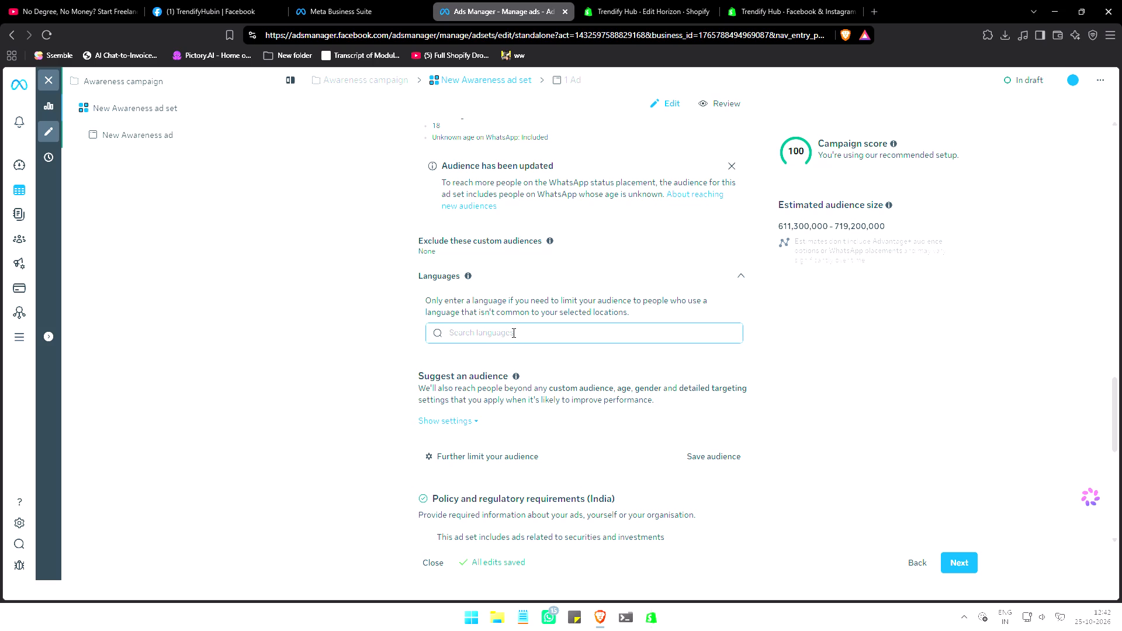
scroll(515, 313, up, 3)
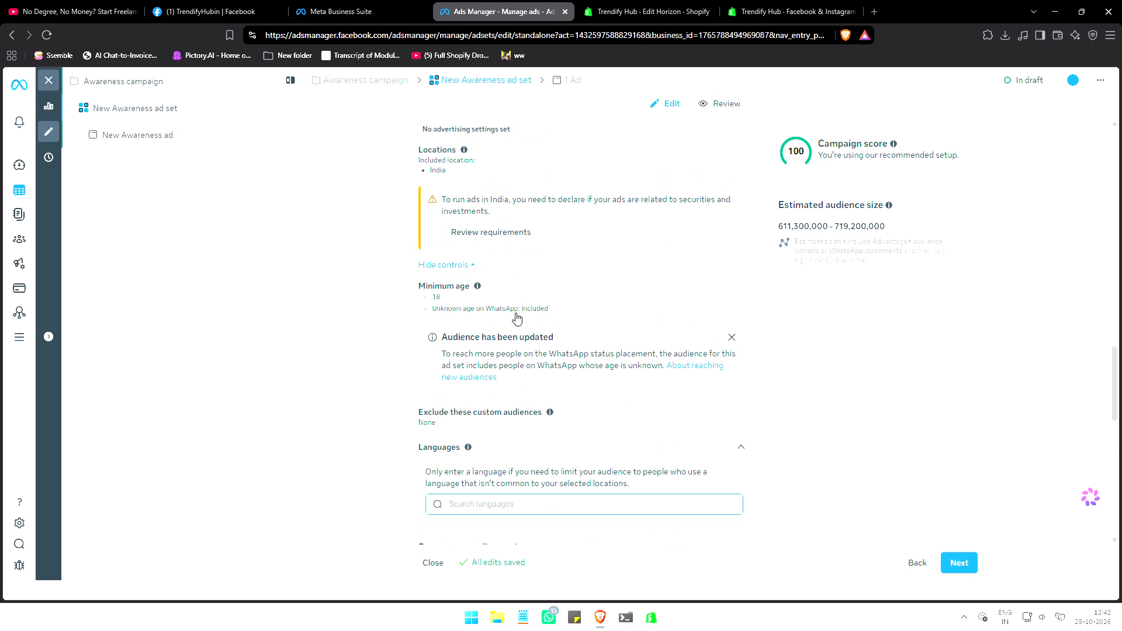
scroll(475, 355, up, 2)
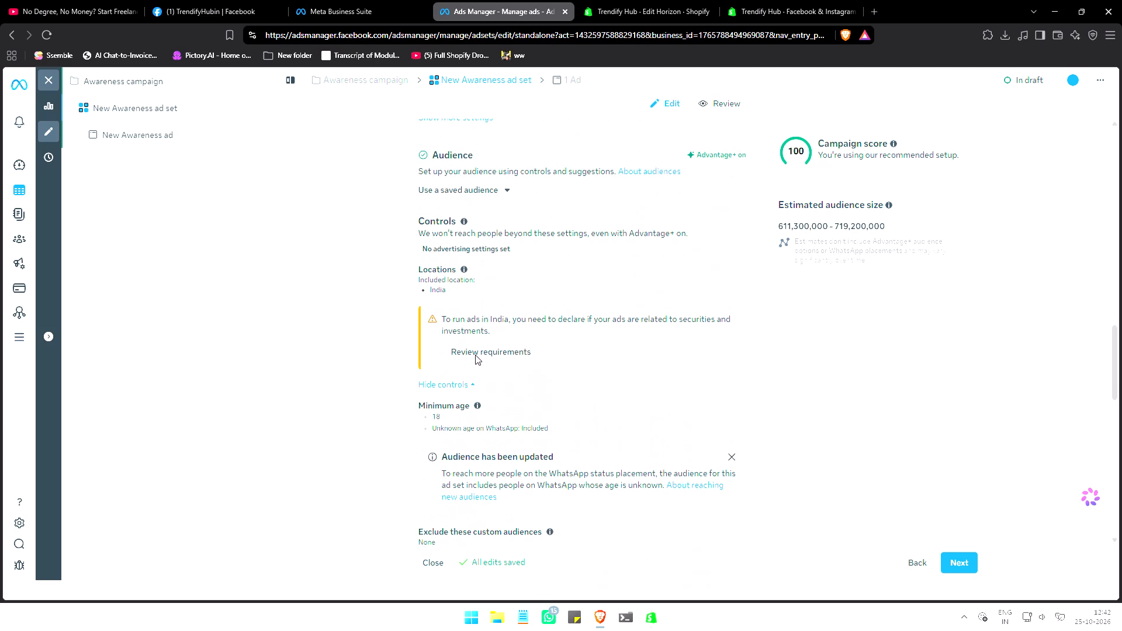
scroll(475, 355, up, 2)
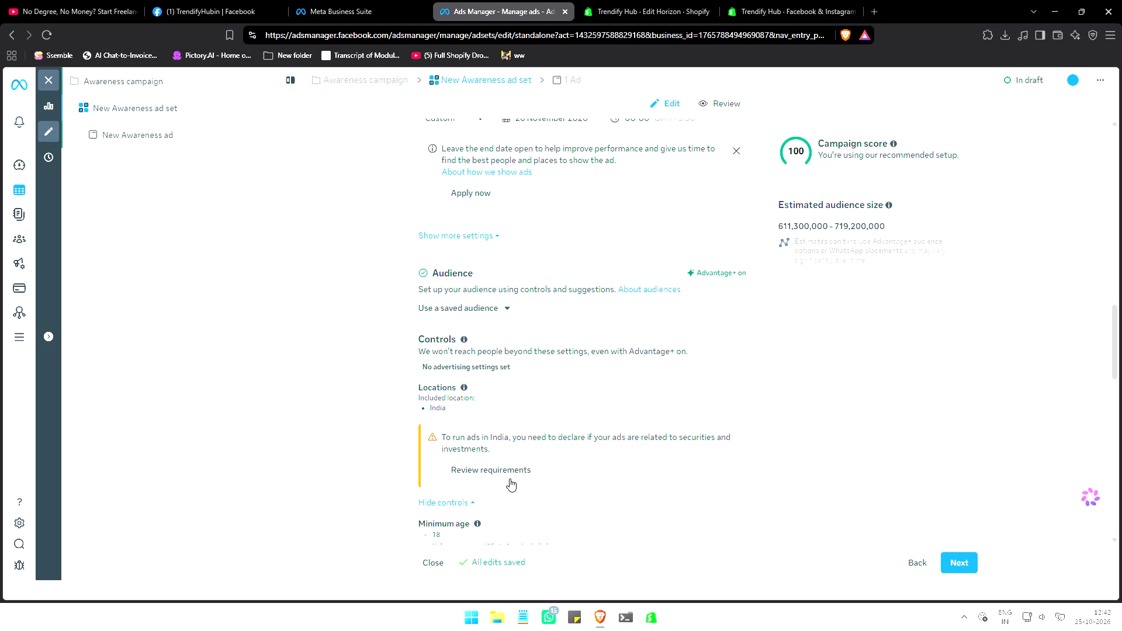
click(510, 479)
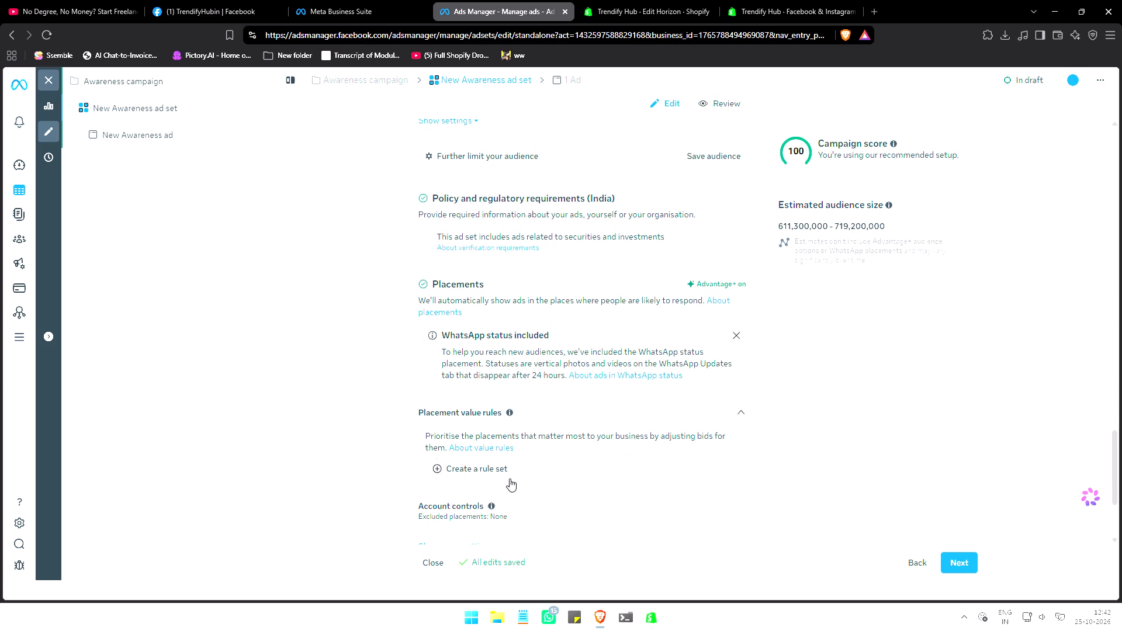
Review the ad set's schedule, audience location, policy requirements, placements, and brand safety and suitability settings.
scroll(509, 479, up, 13)
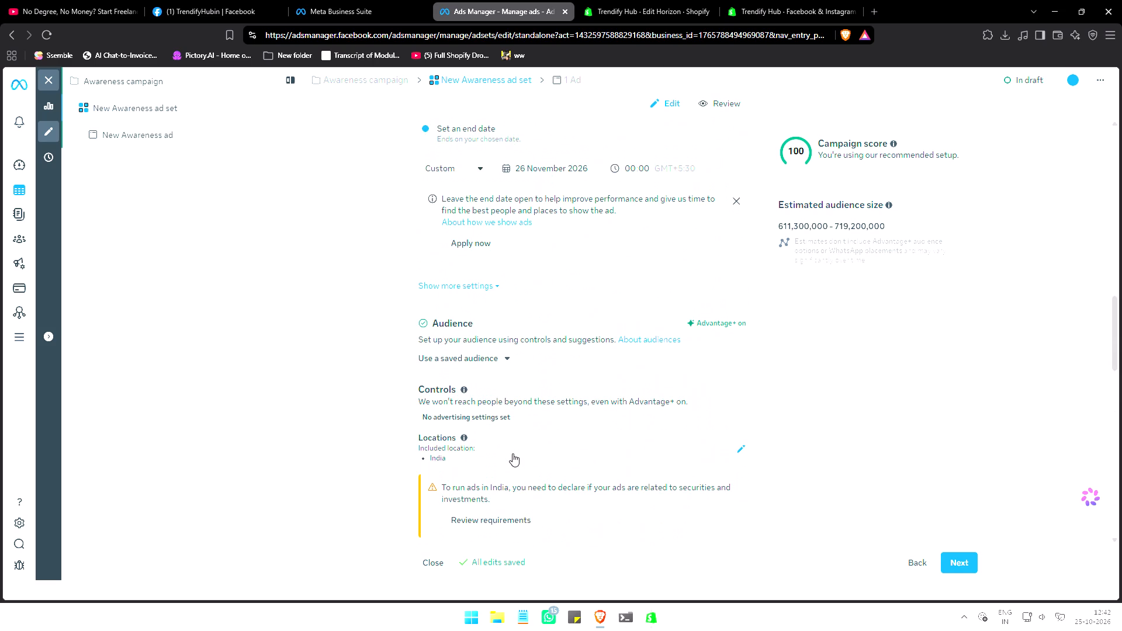
scroll(512, 445, up, 3)
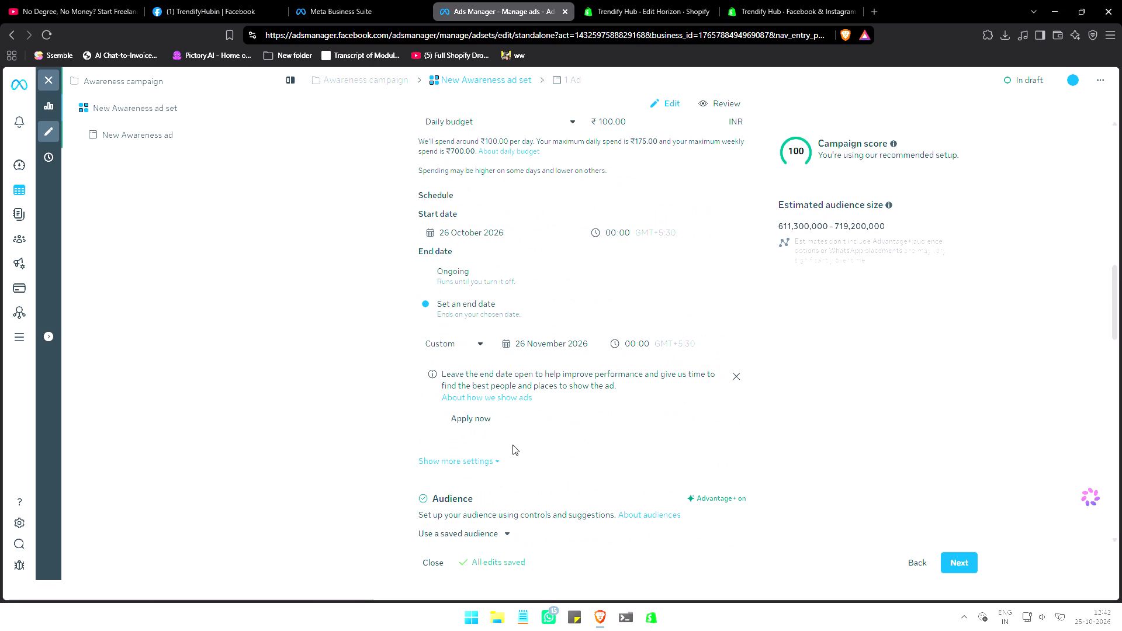
scroll(512, 445, down, 3)
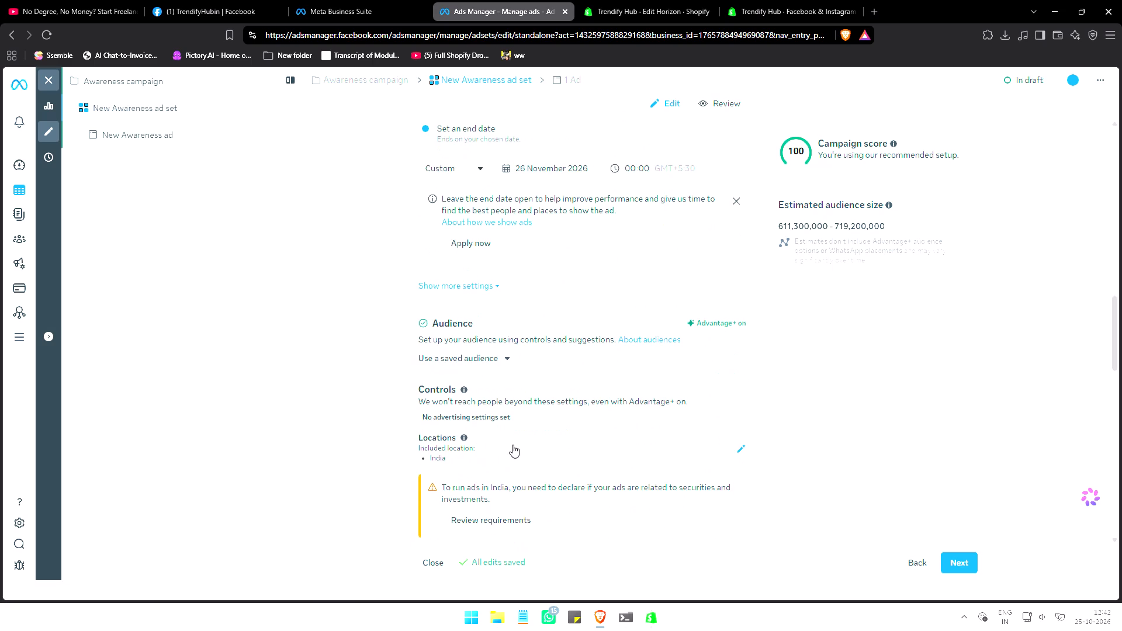
scroll(512, 445, down, 1)
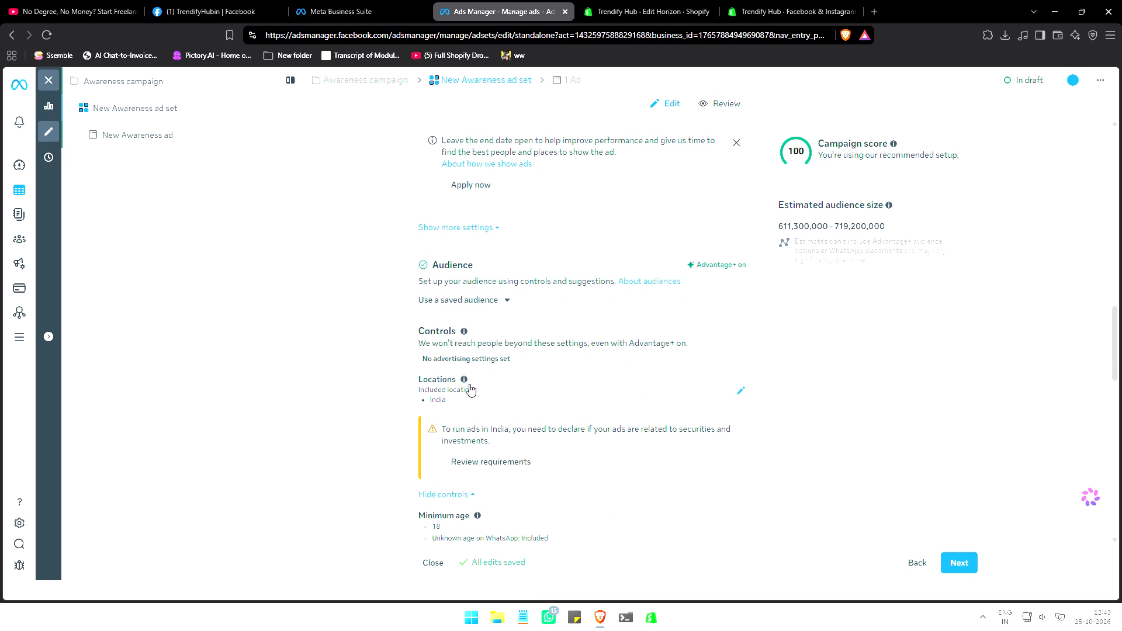
scroll(459, 365, down, 20)
scroll(459, 365, down, 10)
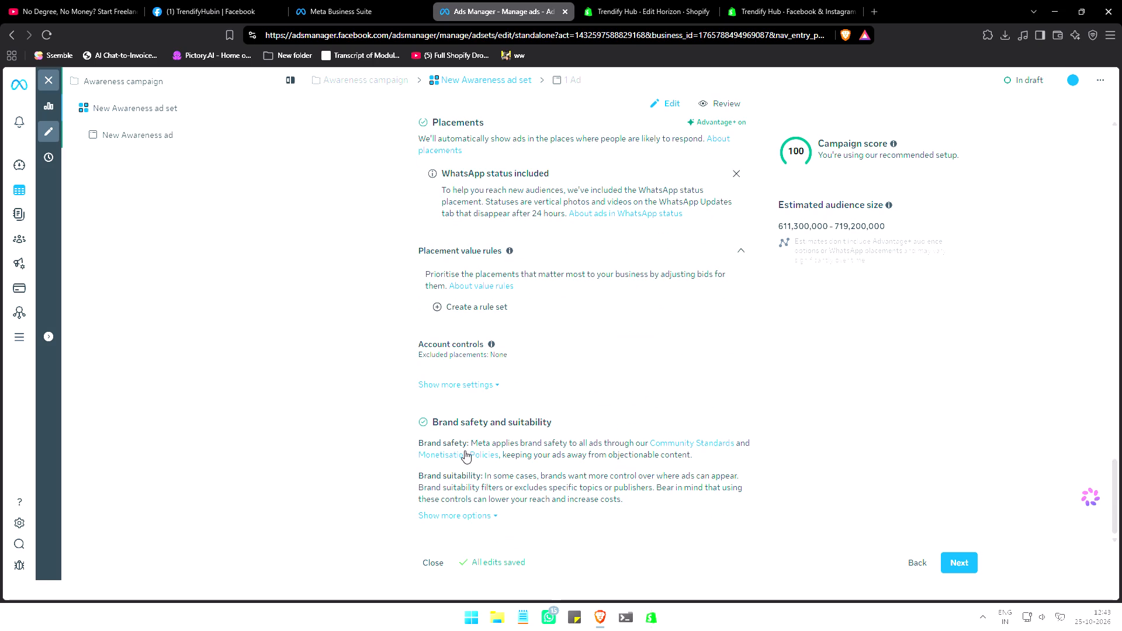
scroll(465, 450, up, 2)
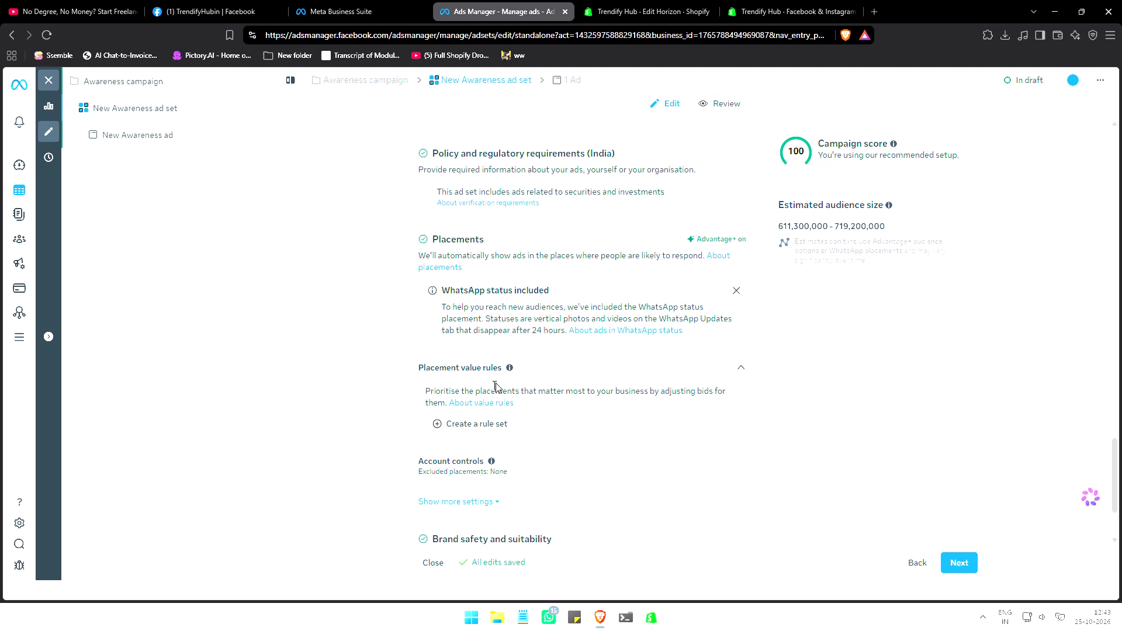
scroll(491, 383, up, 4)
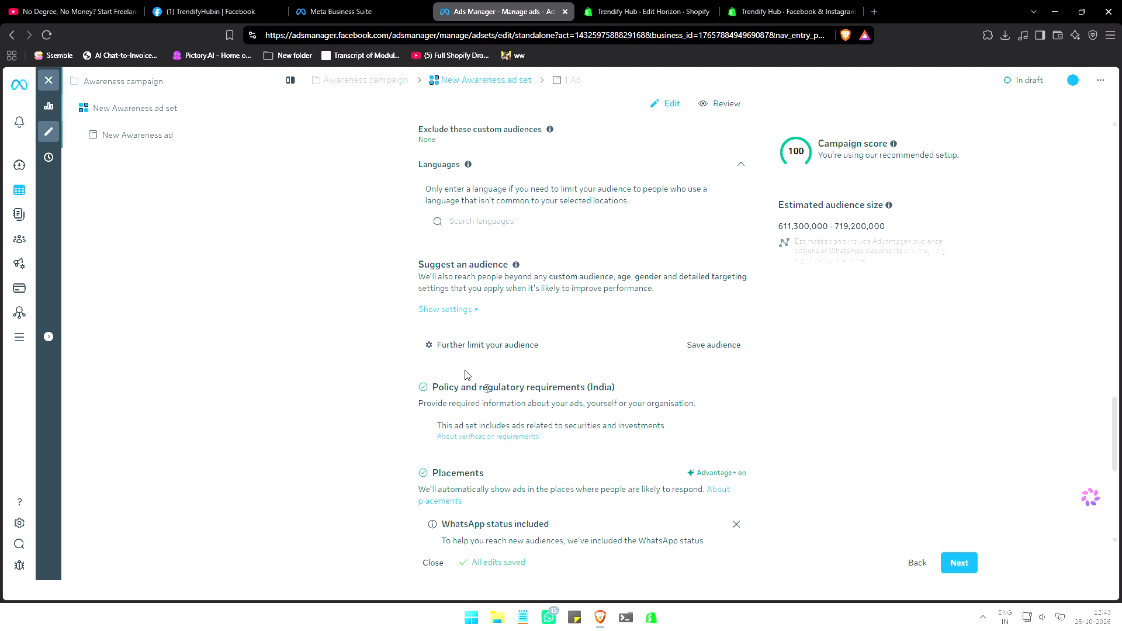
Collapse the additional audience controls below the India requirements notice.
scroll(453, 307, up, 4)
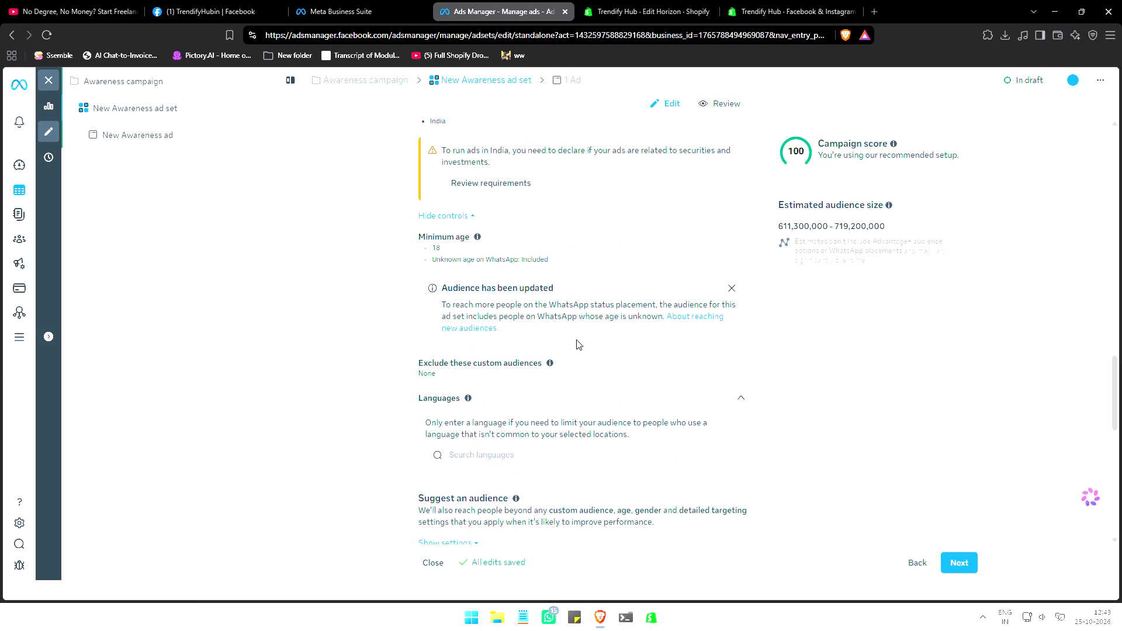
click(467, 214)
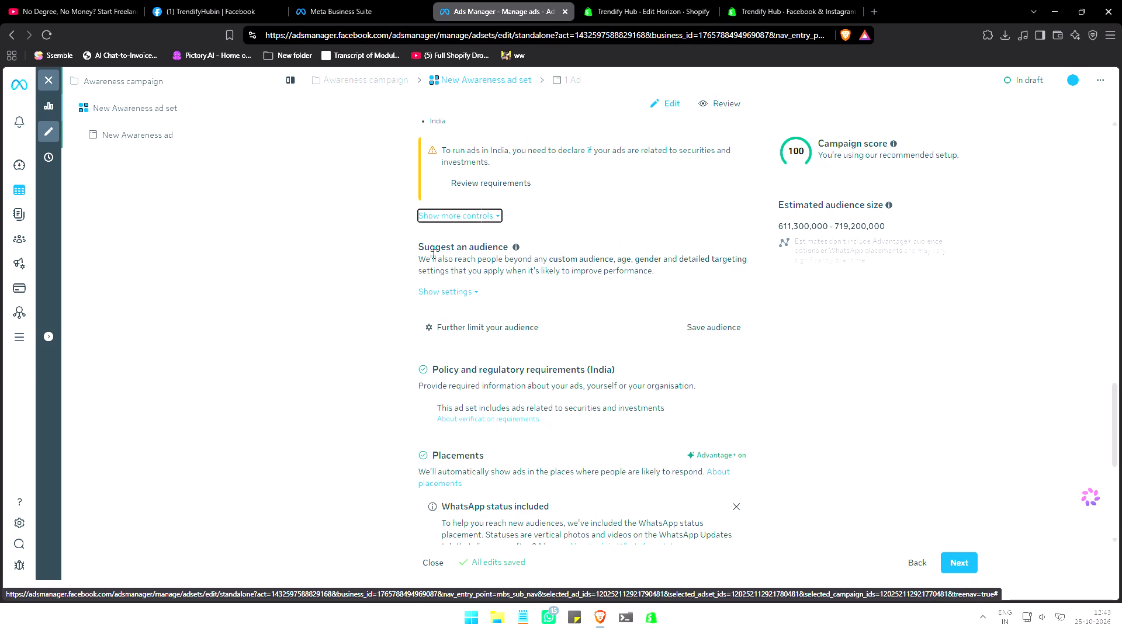
Set the suggested audience's age range to 18–40.
click(471, 292)
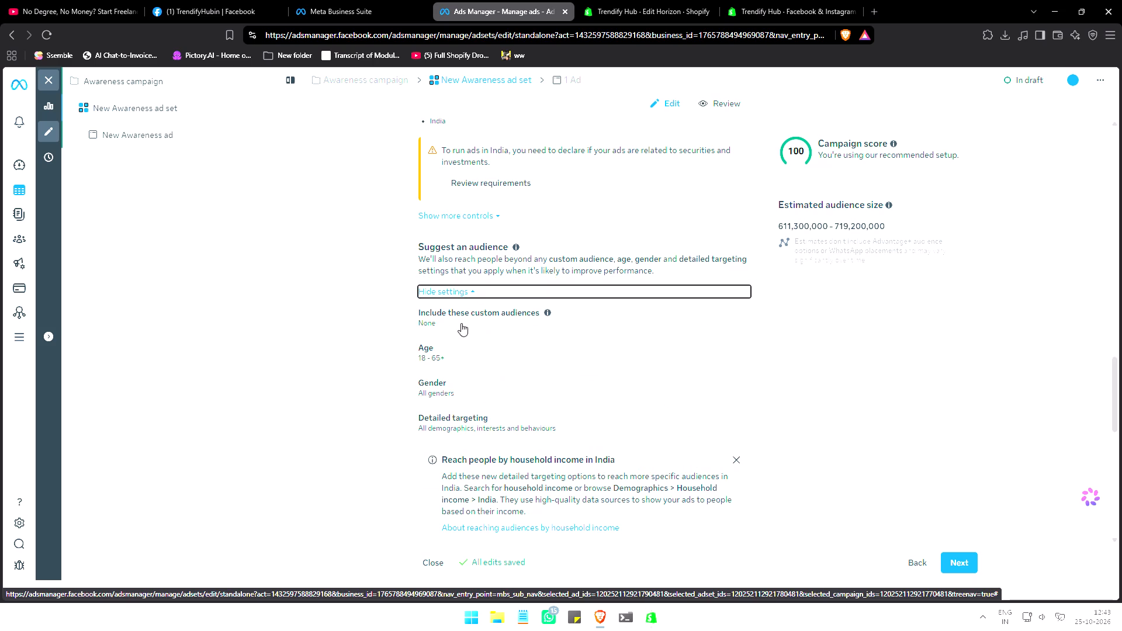
click(740, 353)
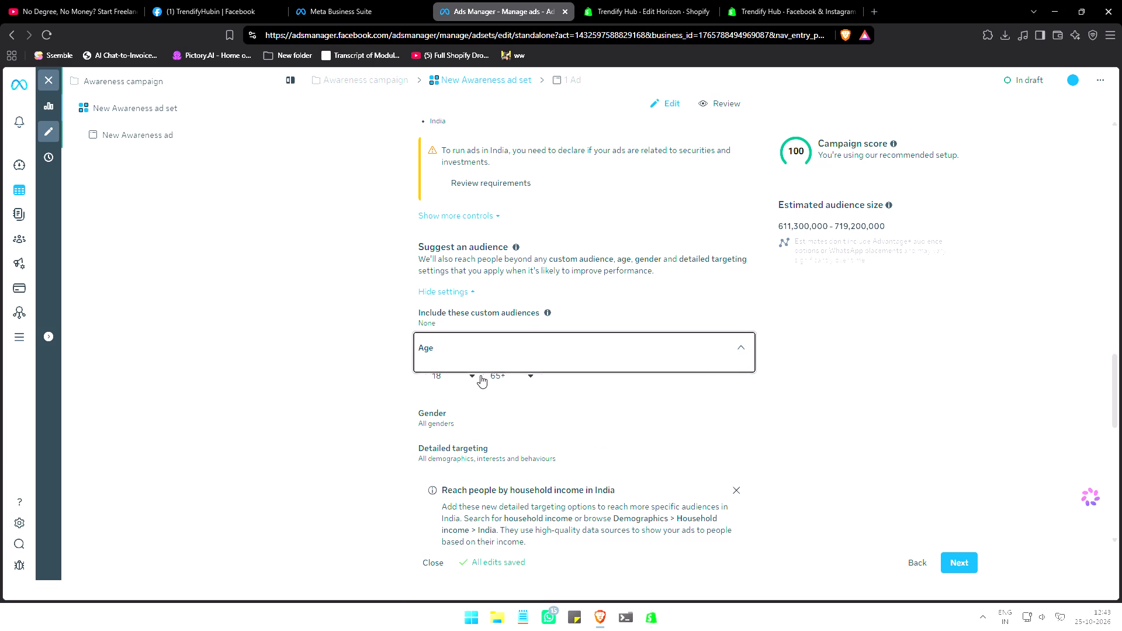
click(472, 374)
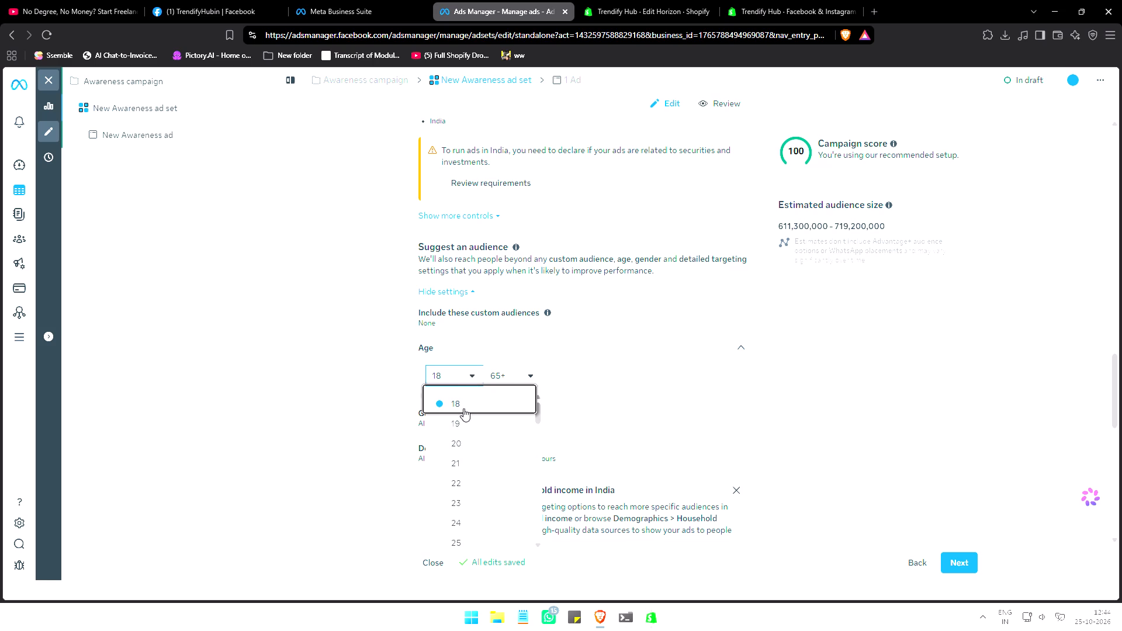
scroll(463, 408, up, 3)
click(462, 404)
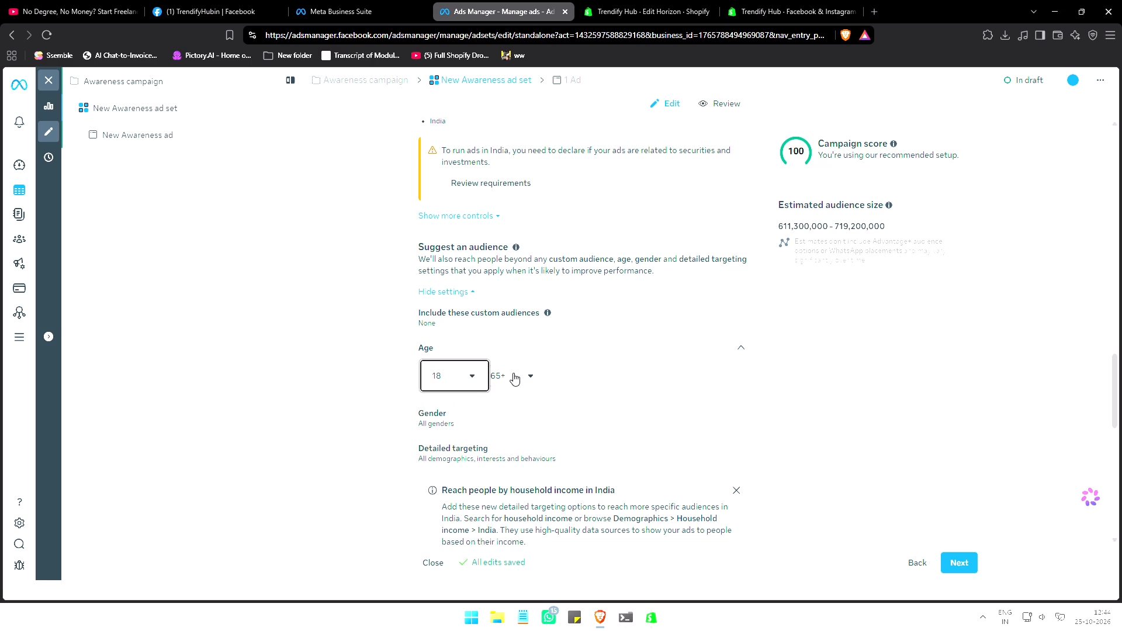
click(513, 373)
scroll(524, 522, up, 4)
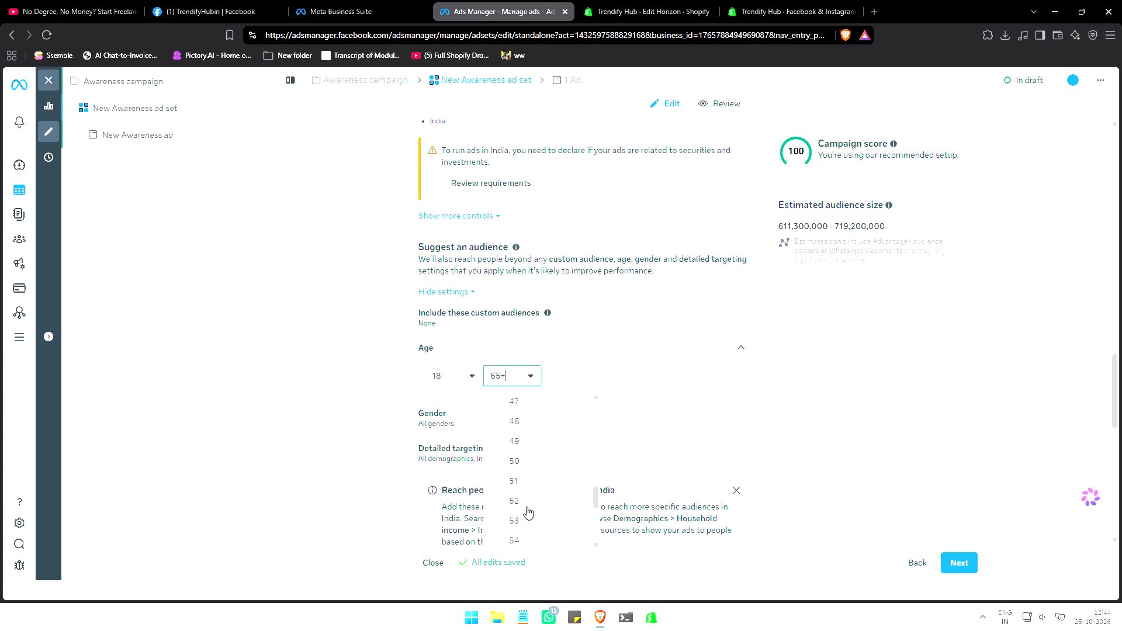
scroll(525, 500, up, 3)
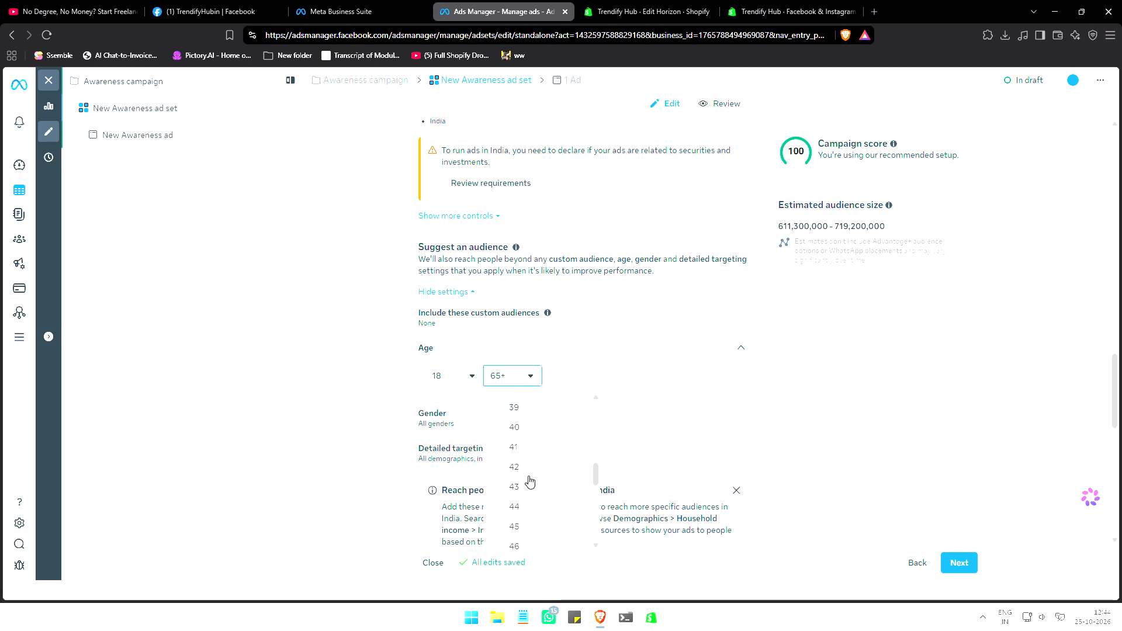
click(532, 427)
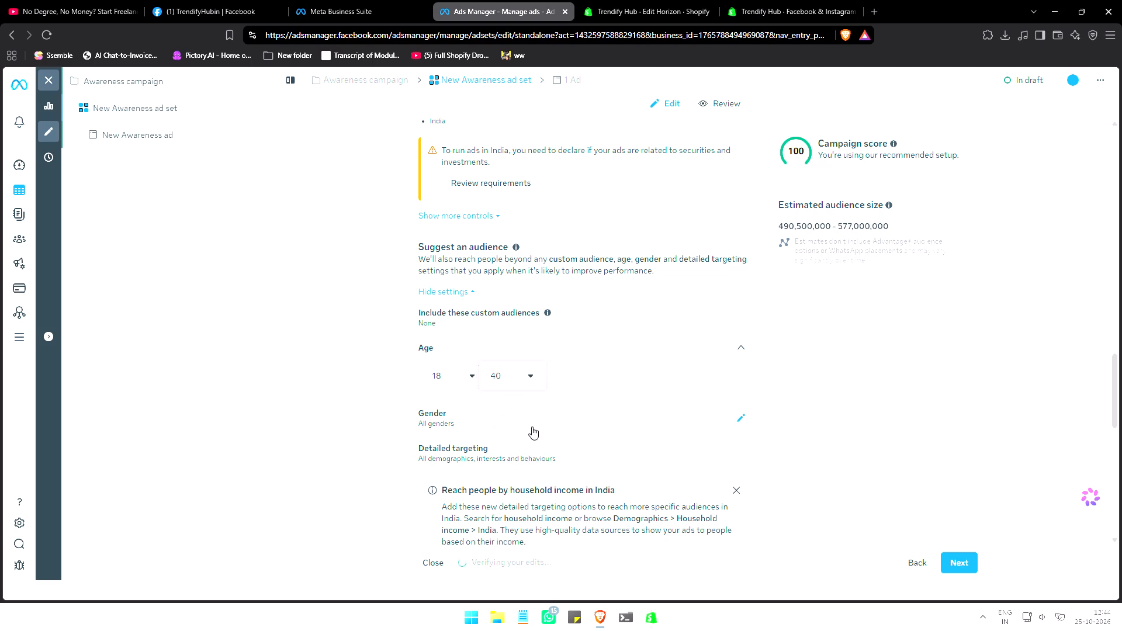
Set the suggested audience's gender to Men.
click(532, 427)
click(476, 411)
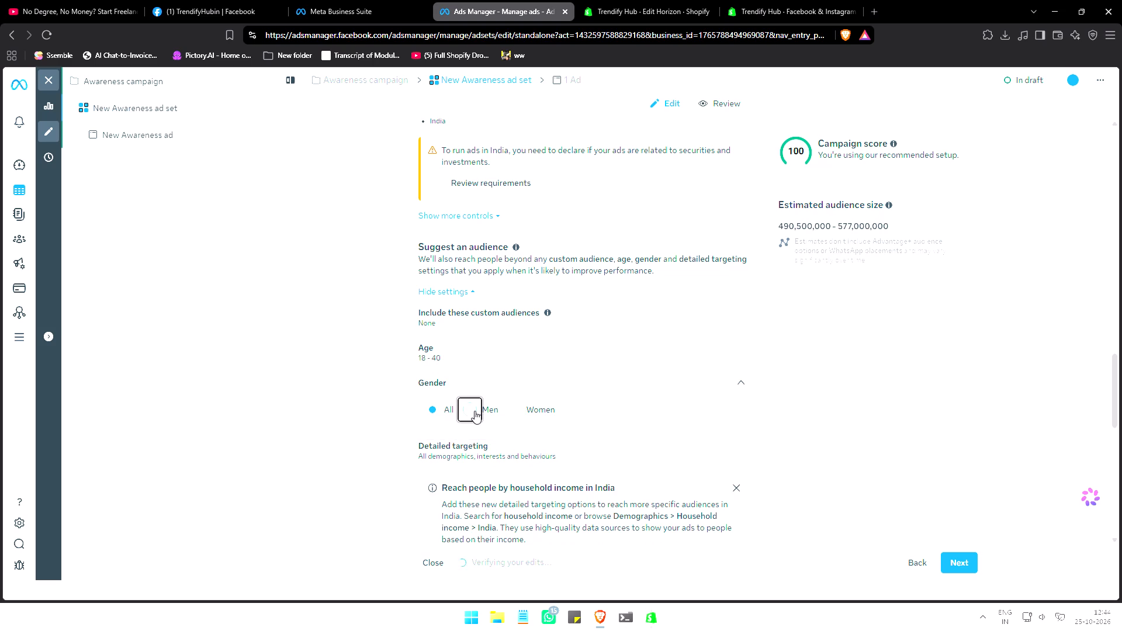
Open detailed targeting for editing and compare the original detailed targeting option with the audience description option.
scroll(586, 434, down, 1)
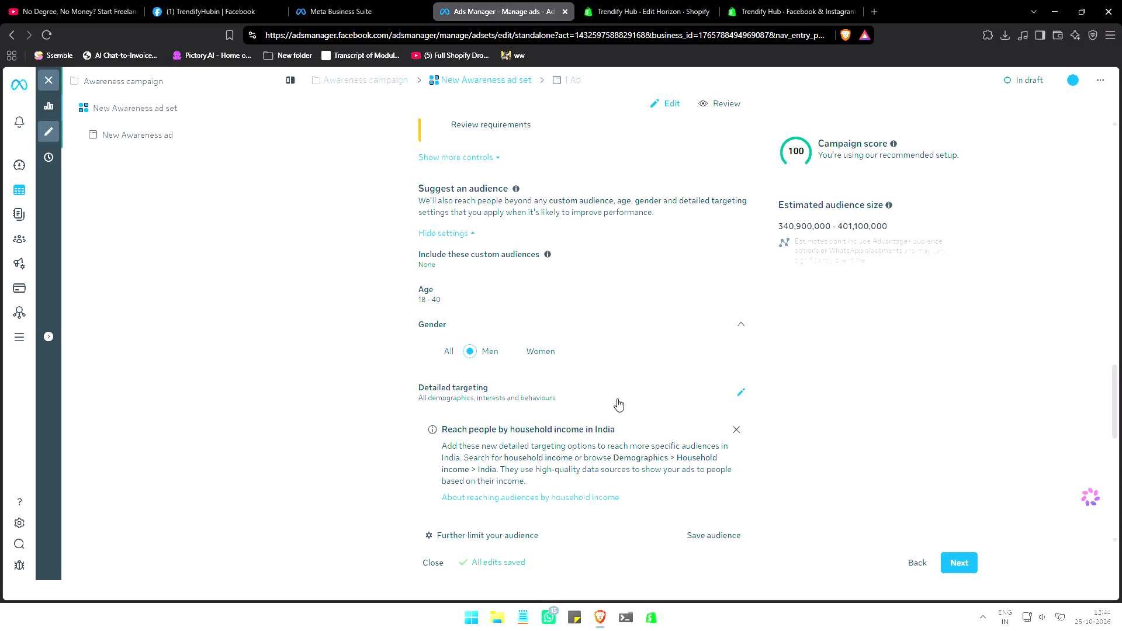
click(742, 396)
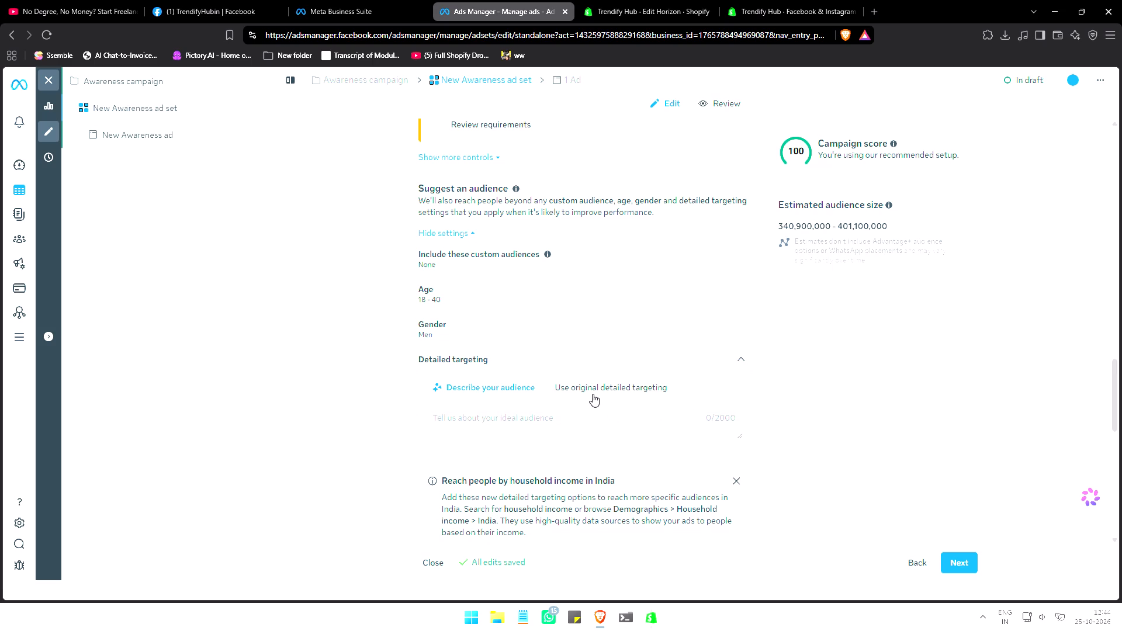
click(622, 391)
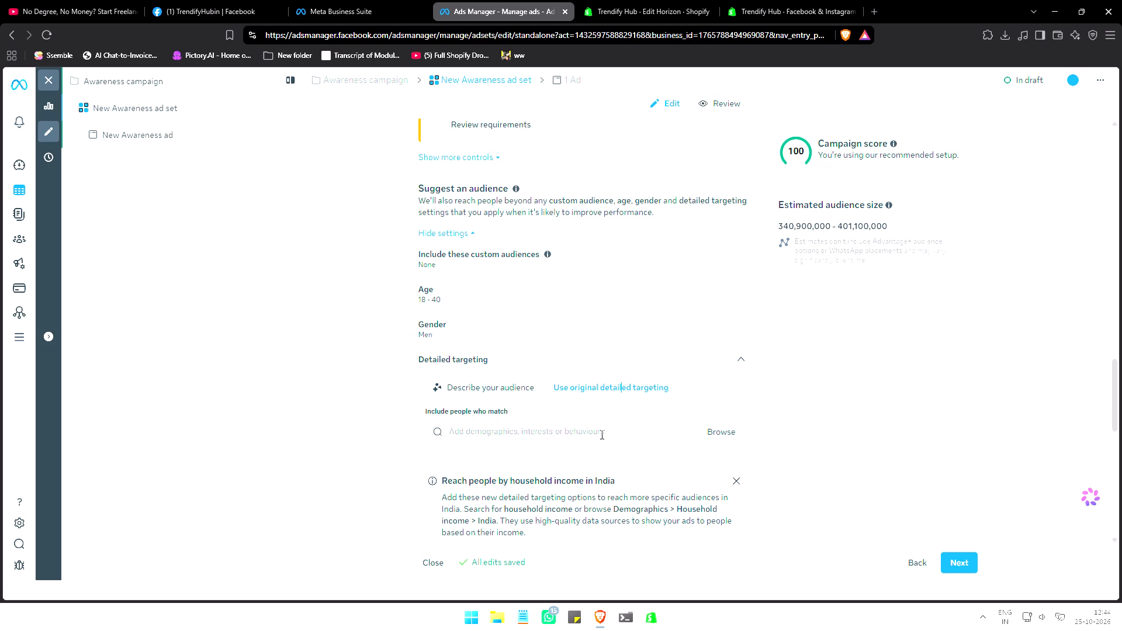
click(527, 434)
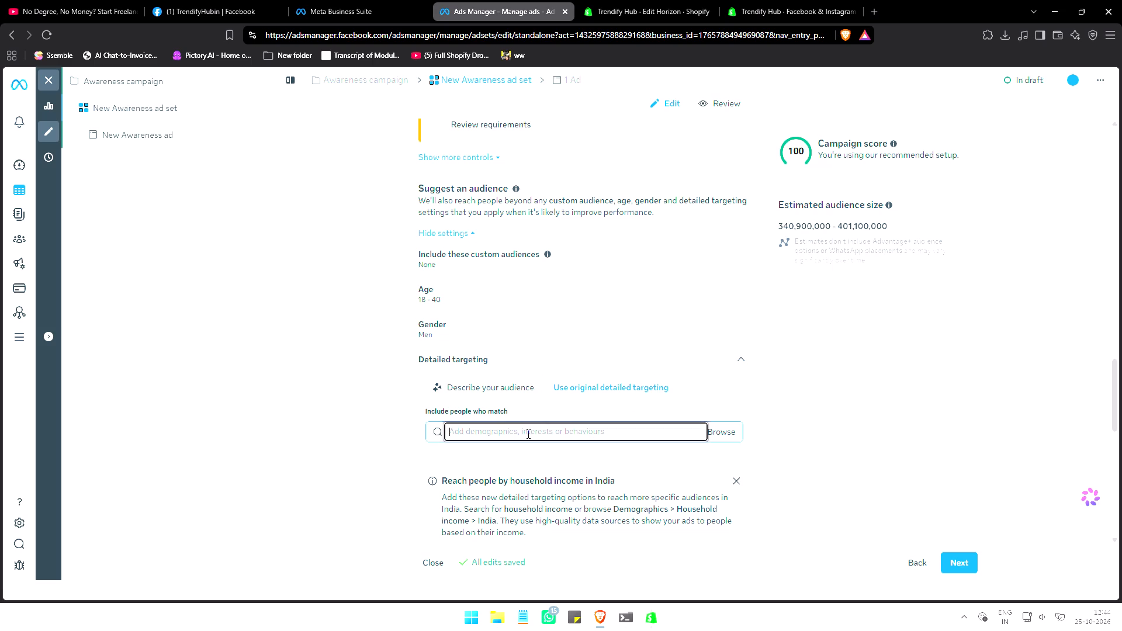
click(491, 383)
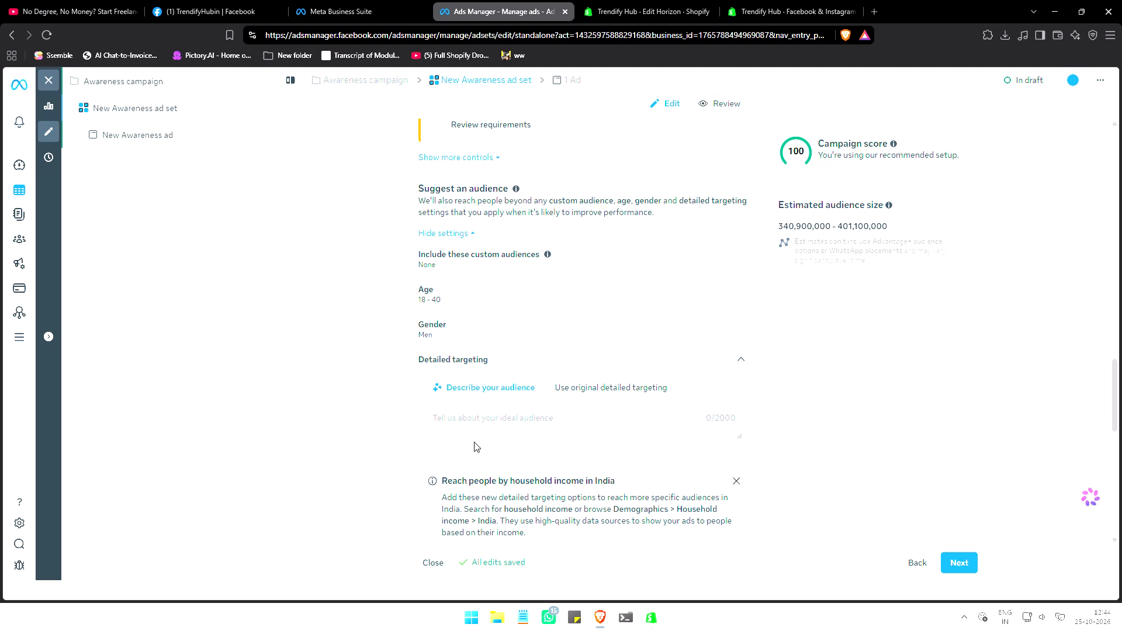
scroll(474, 442, down, 2)
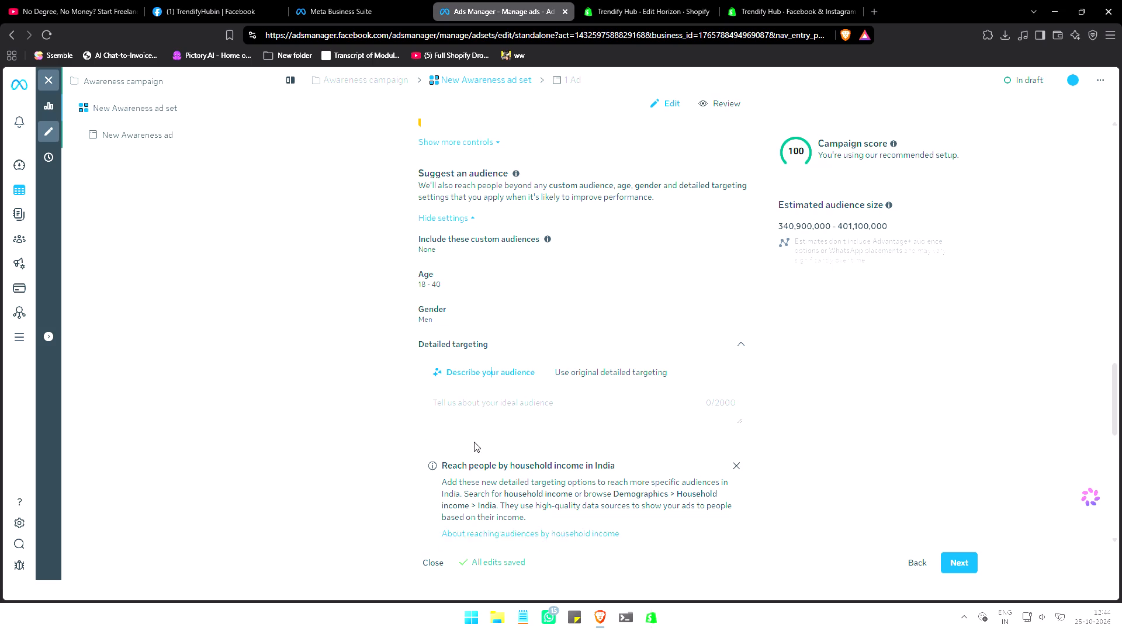
Collapse the detailed targeting editor of the suggested audience.
scroll(474, 442, up, 2)
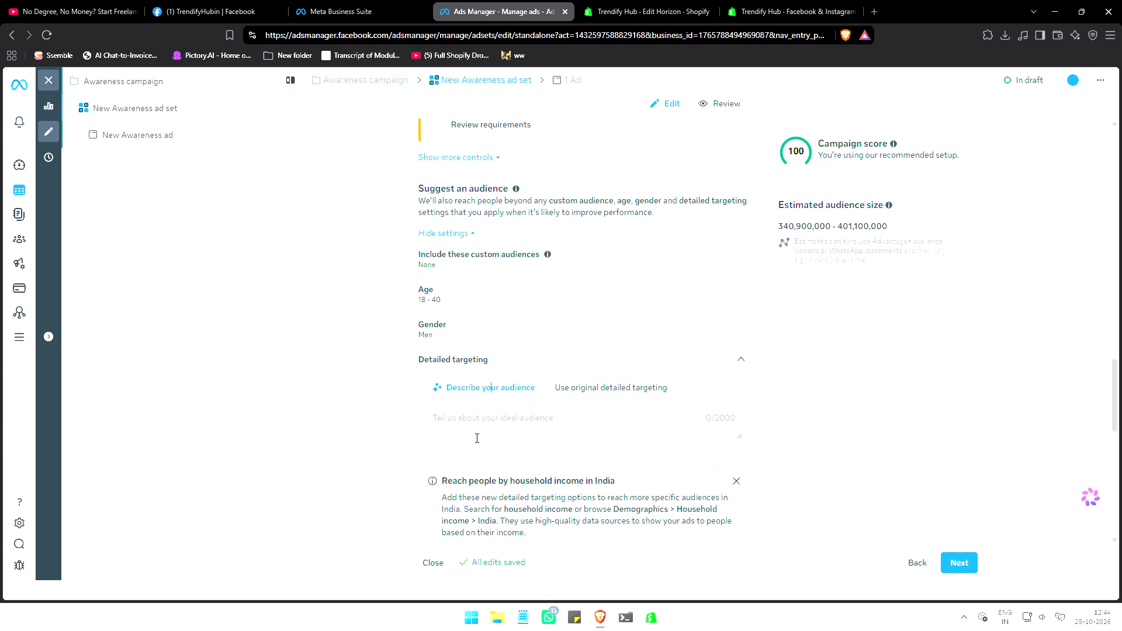
click(519, 363)
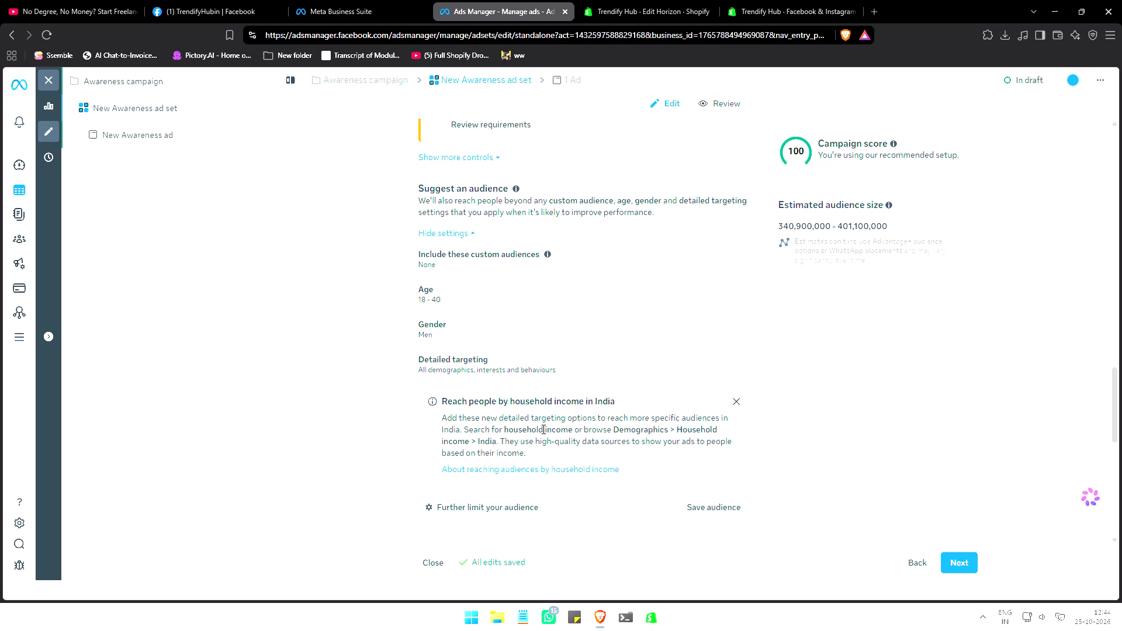
Check the saved audience choices available for the ad set, without selecting one.
scroll(542, 429, down, 1)
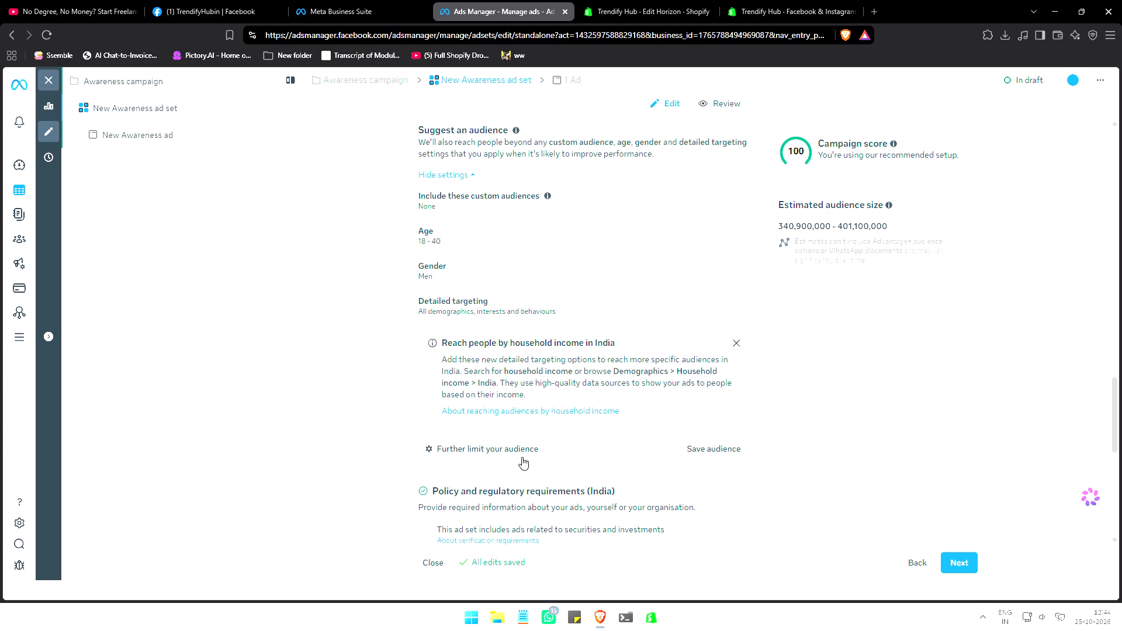
scroll(522, 457, up, 6)
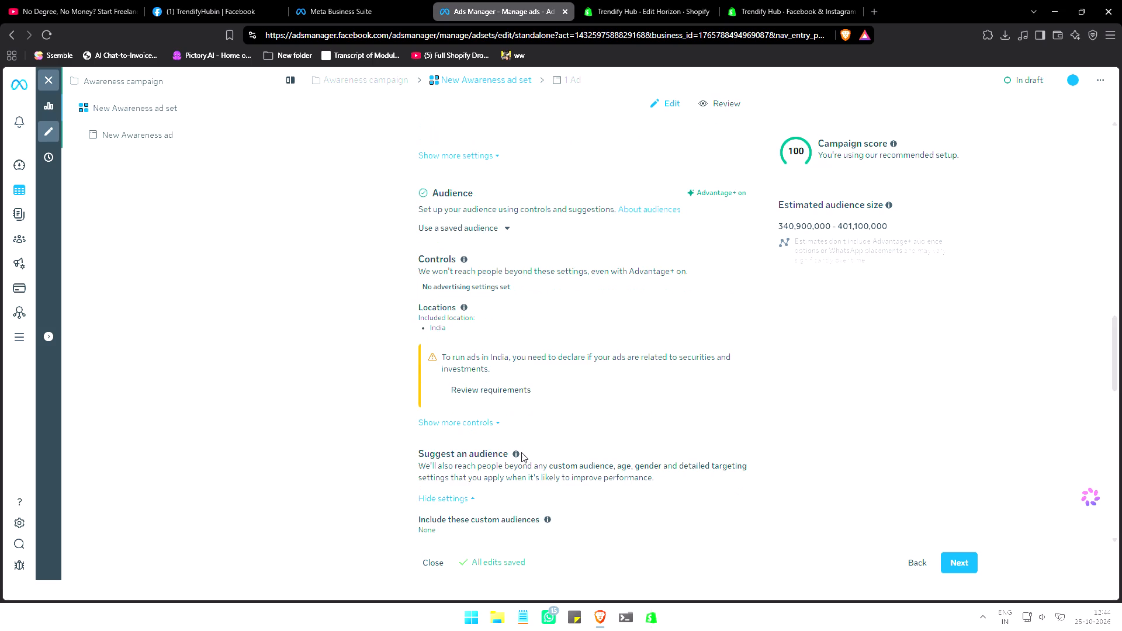
scroll(521, 452, up, 2)
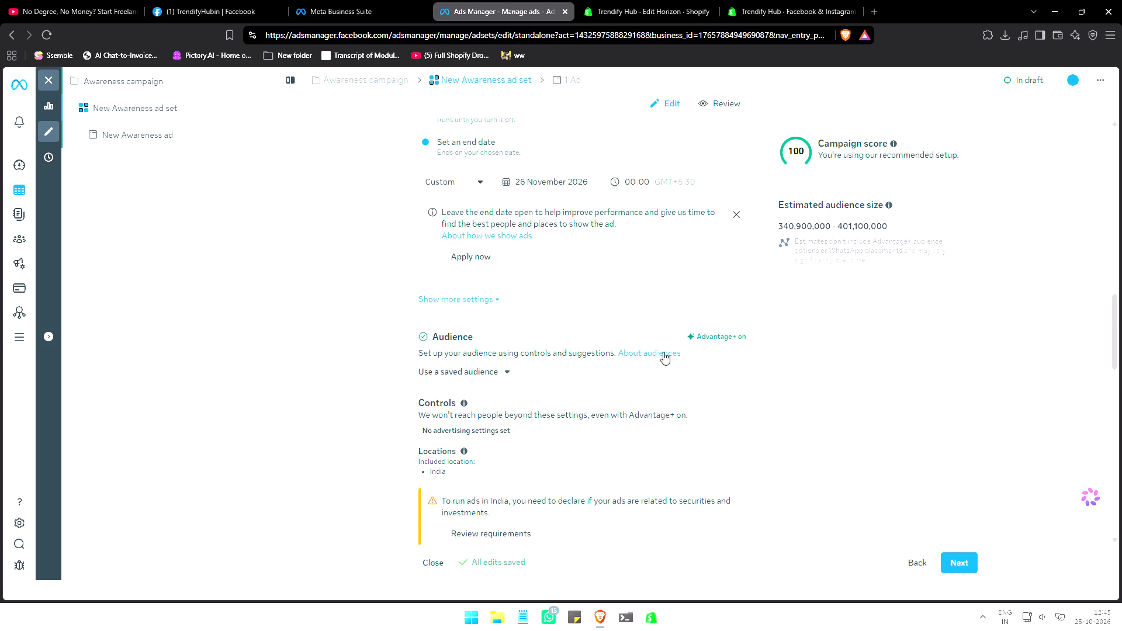
click(503, 371)
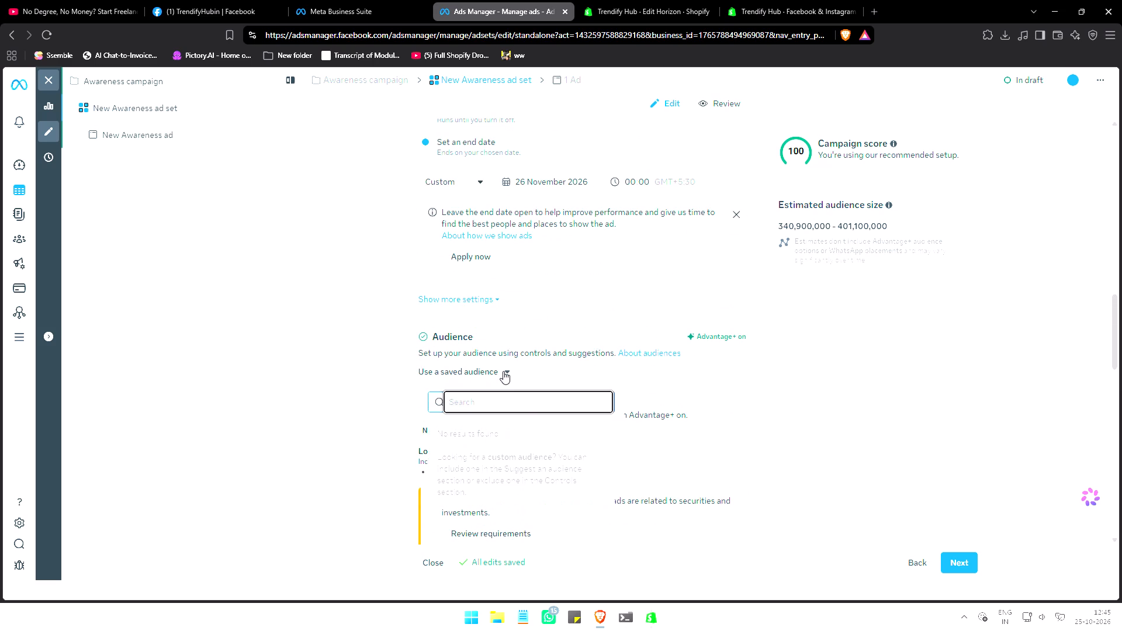
click(503, 371)
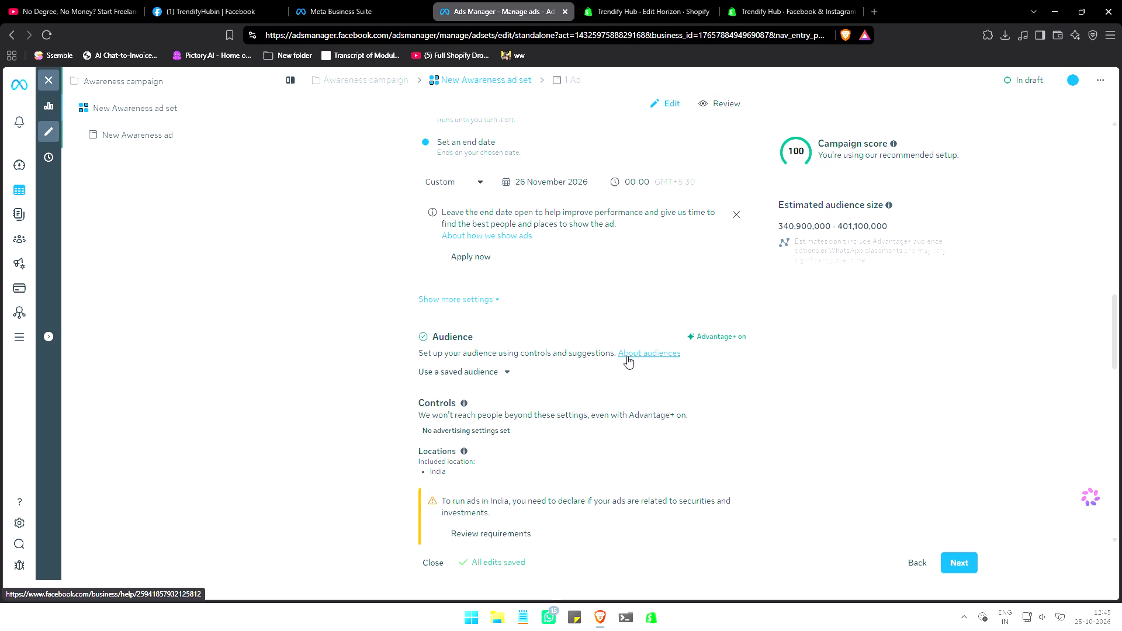
Check the additional budget and schedule settings of the ad set and collapse them again.
scroll(529, 378, up, 2)
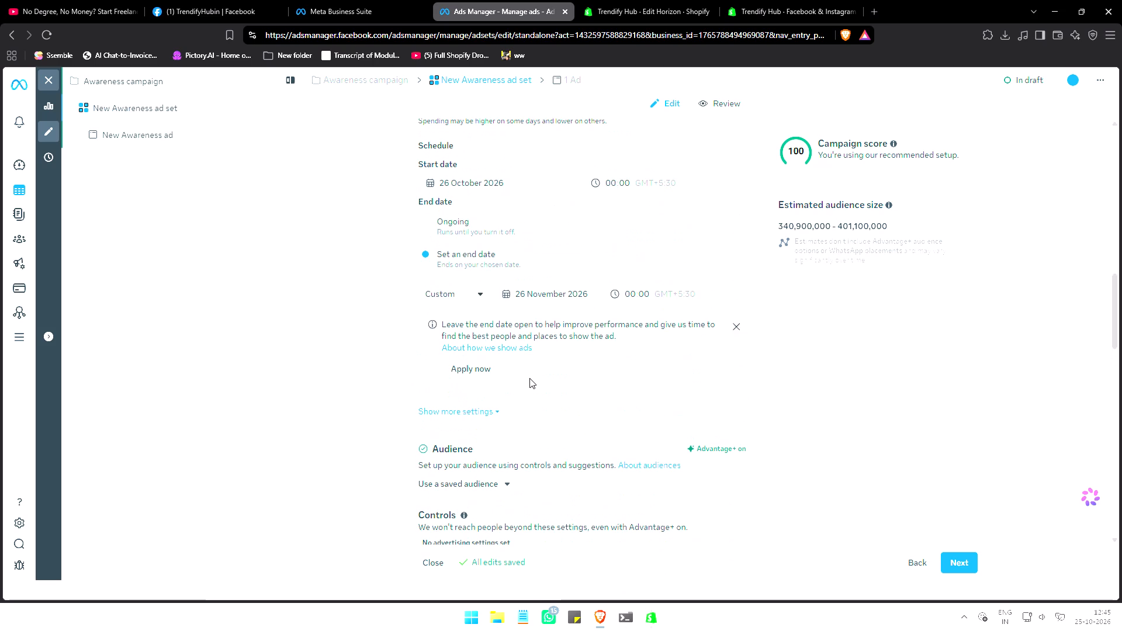
click(496, 417)
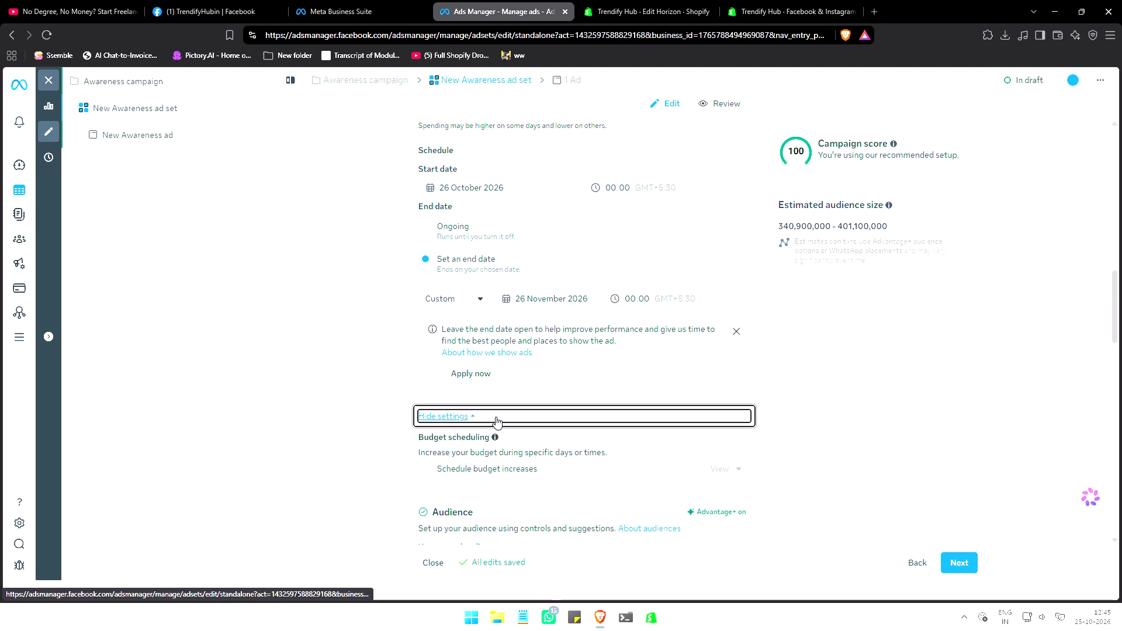
click(463, 414)
Expand the additional audience controls and examine the minimum age options without changing them.
scroll(468, 420, down, 1)
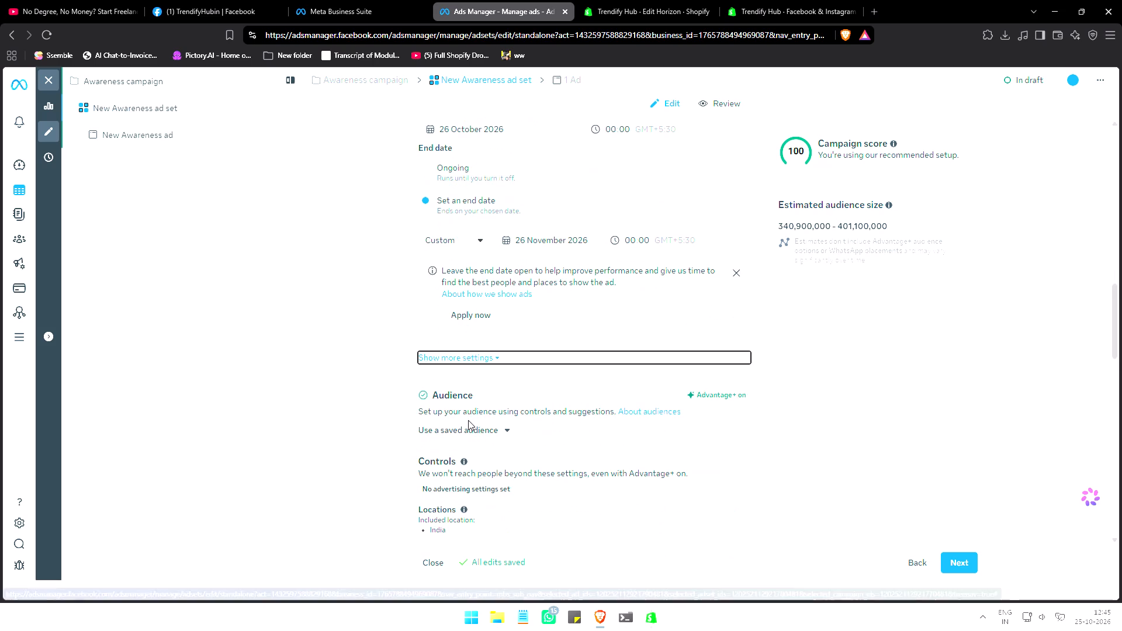
scroll(469, 427, down, 1)
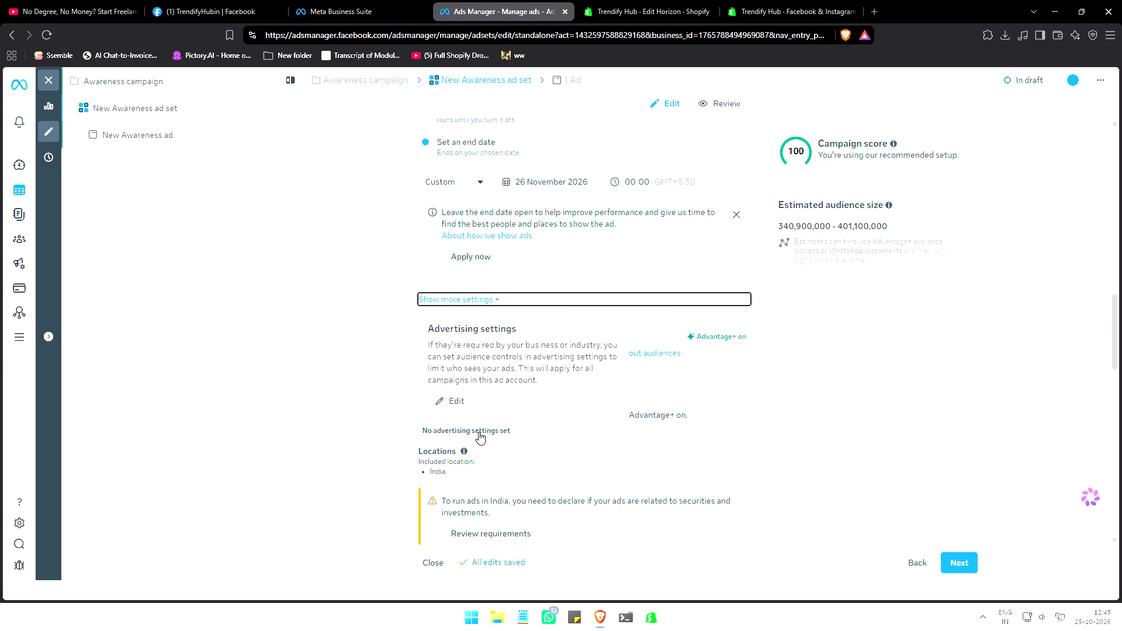
click(479, 432)
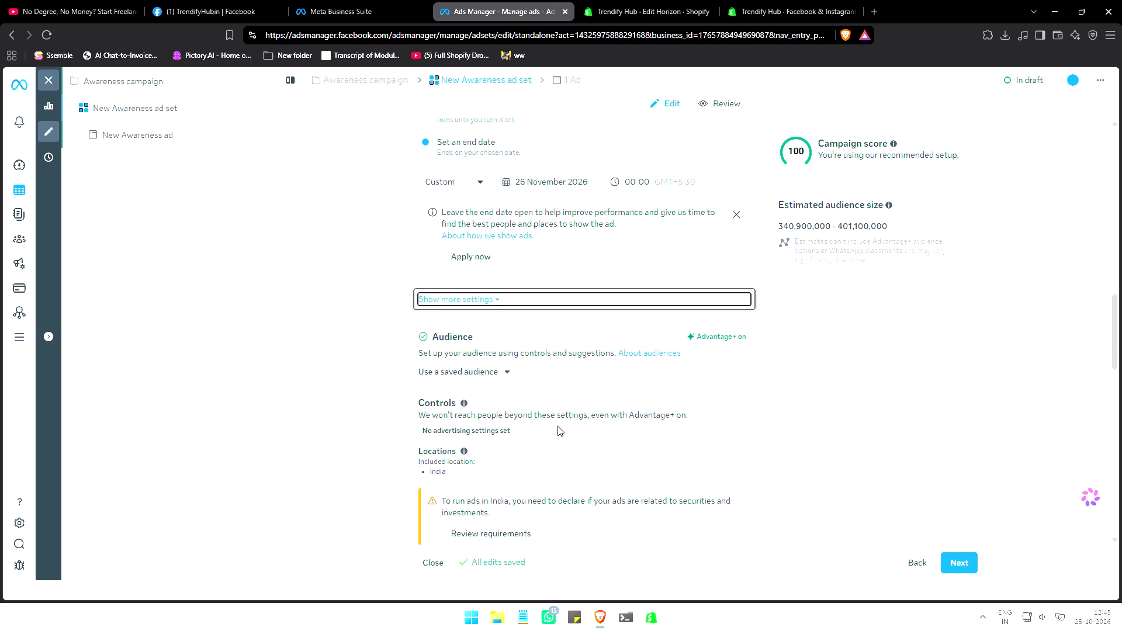
scroll(593, 422, down, 3)
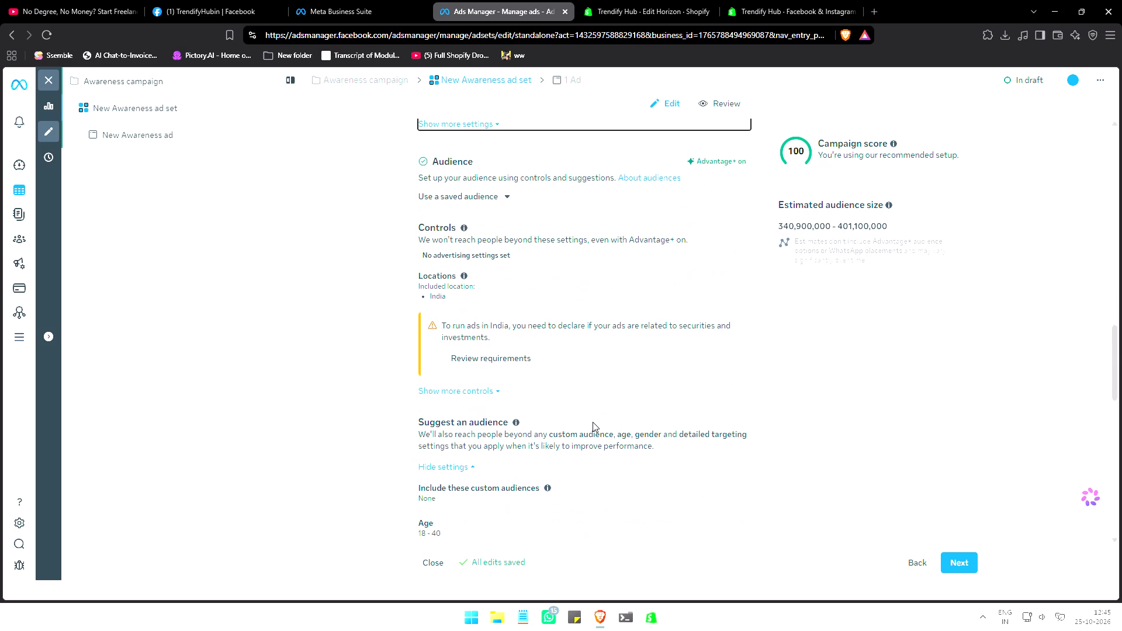
click(488, 390)
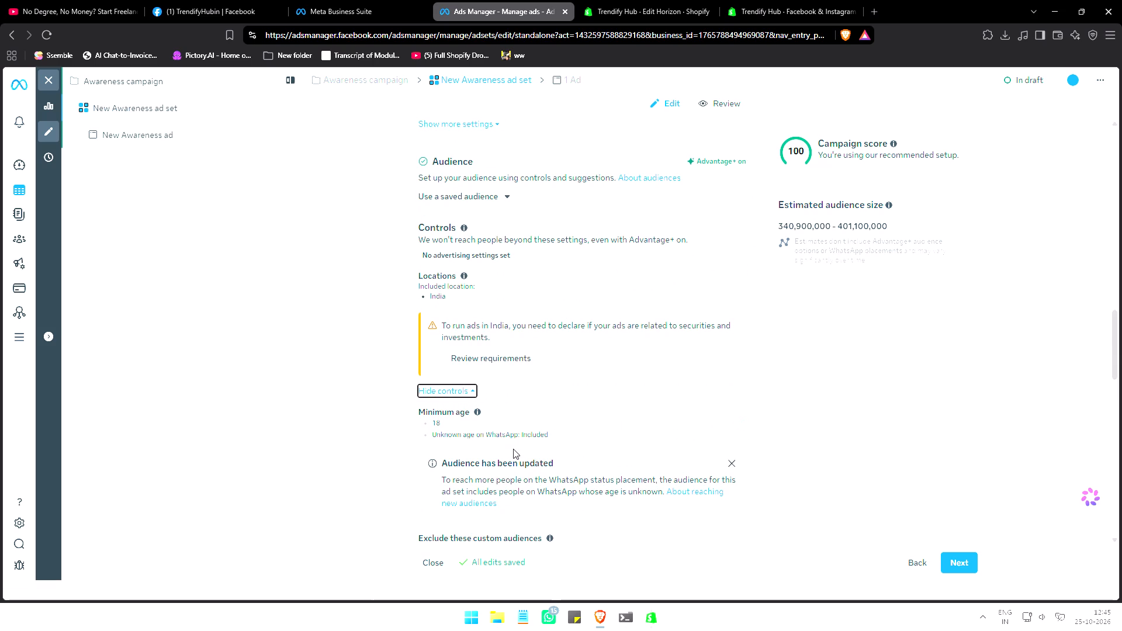
scroll(513, 449, down, 1)
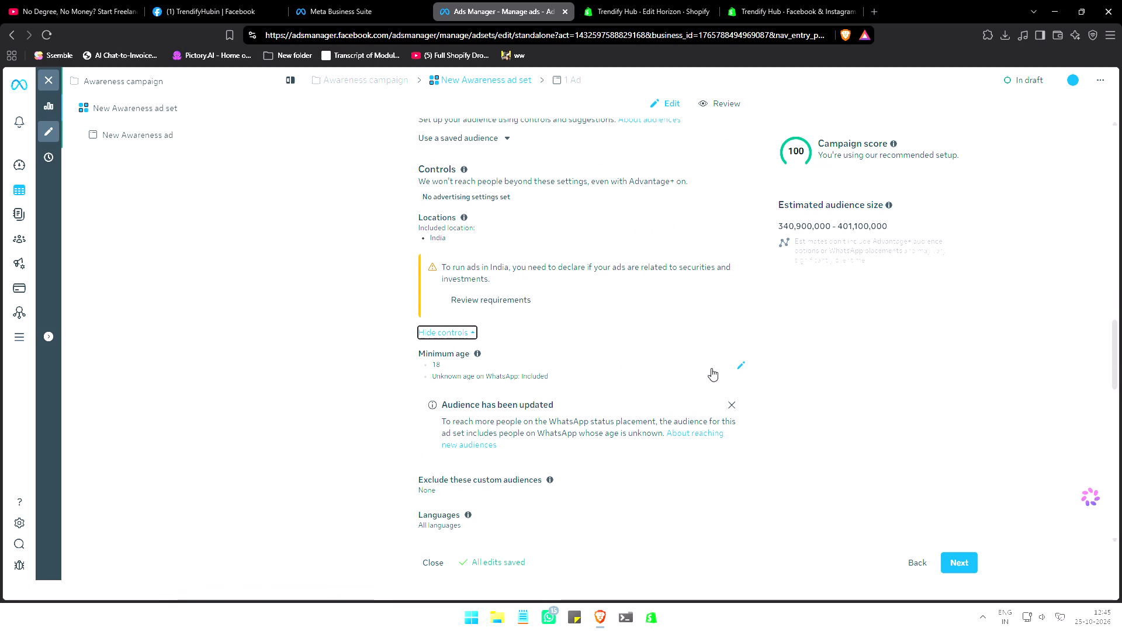
click(740, 362)
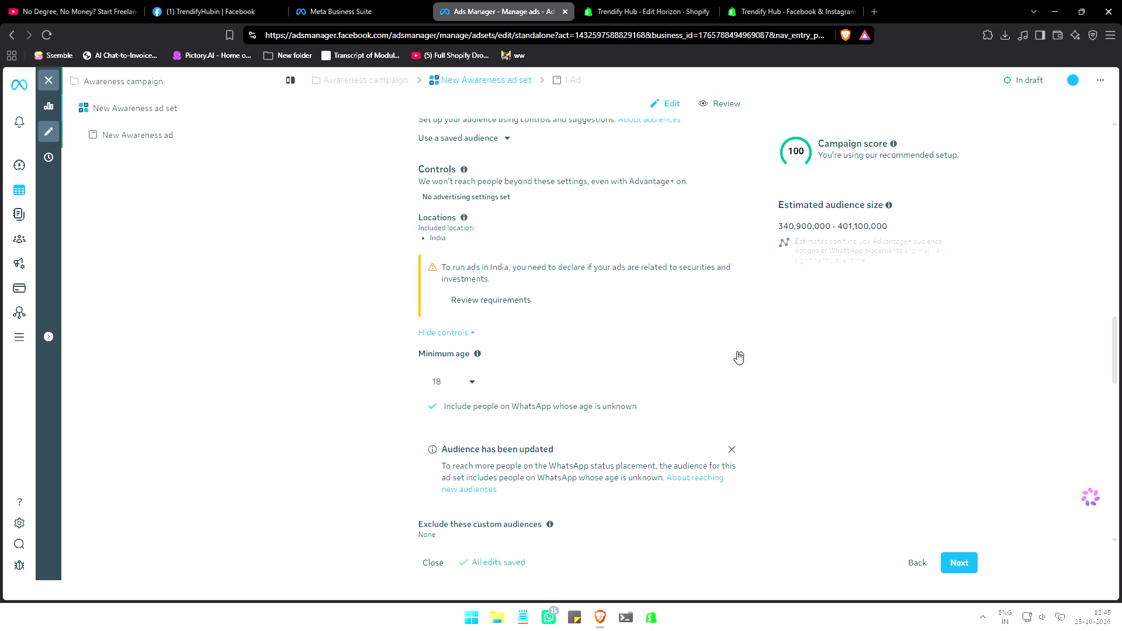
click(737, 351)
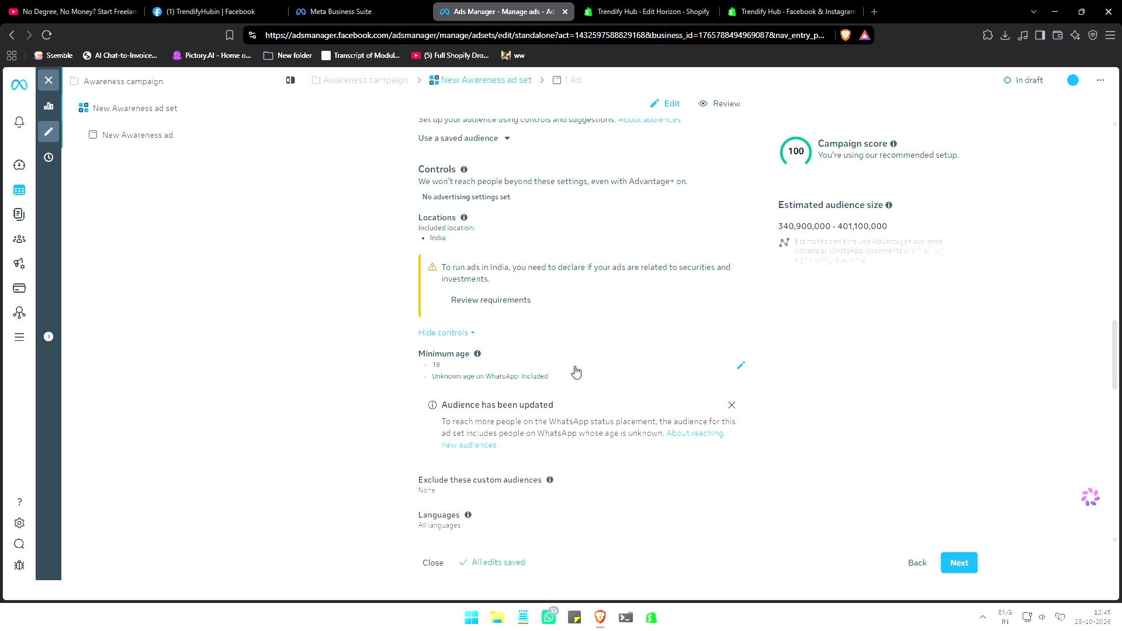
Check the options for excluding custom audiences in the audience controls, without adding an exclusion.
scroll(514, 382, down, 1)
scroll(487, 443, down, 1)
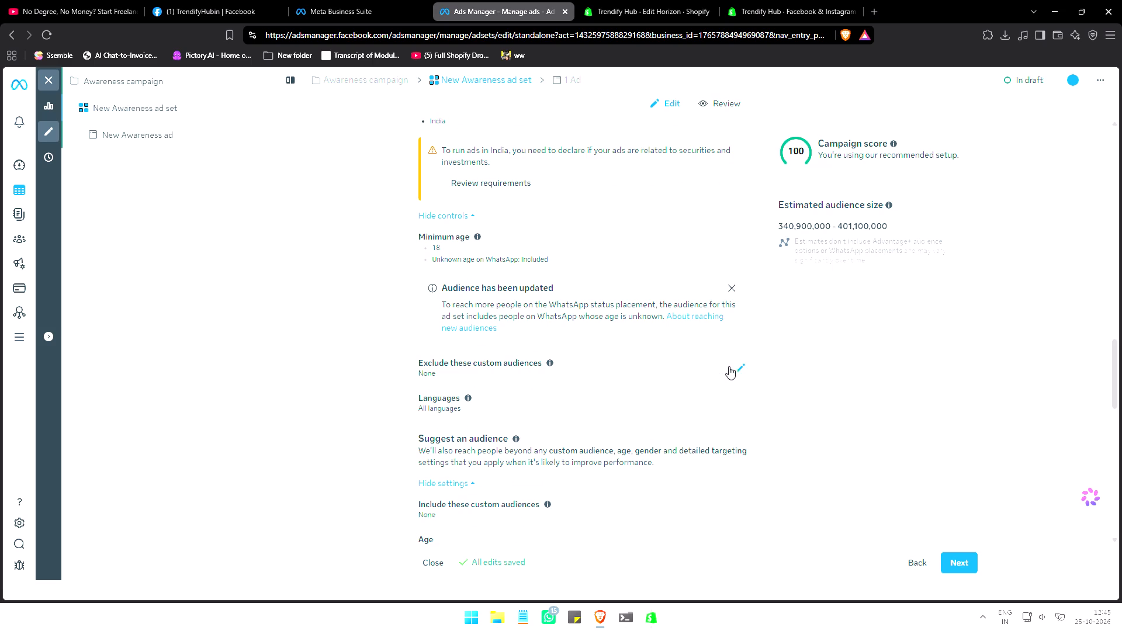
click(744, 366)
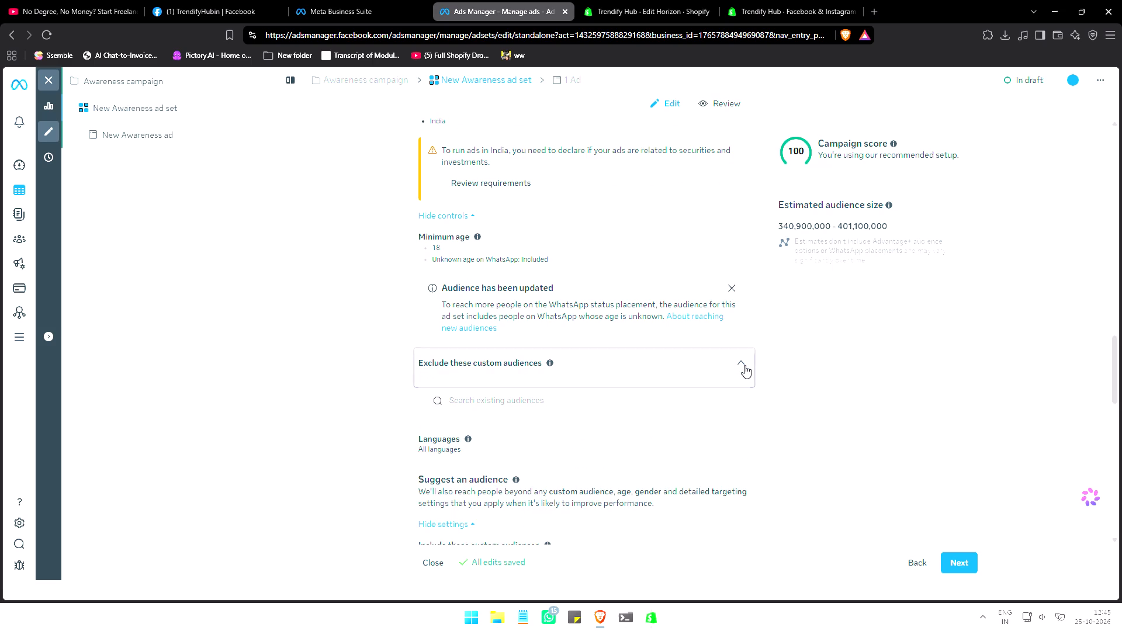
click(744, 365)
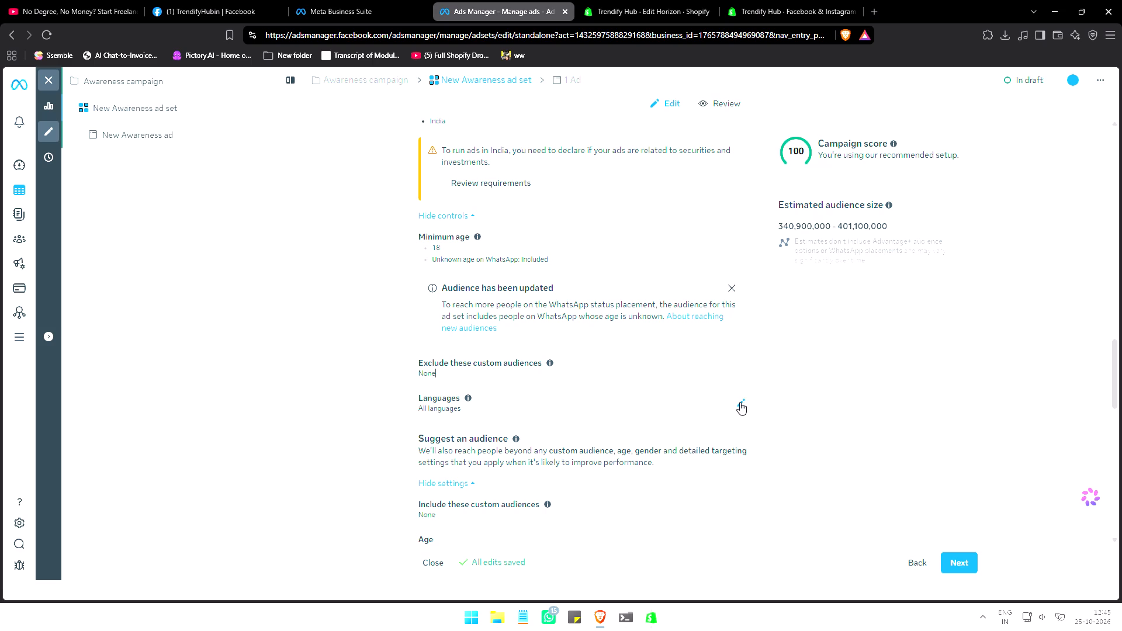
Limit the audience's languages to Hindi in the audience controls.
scroll(654, 448, down, 1)
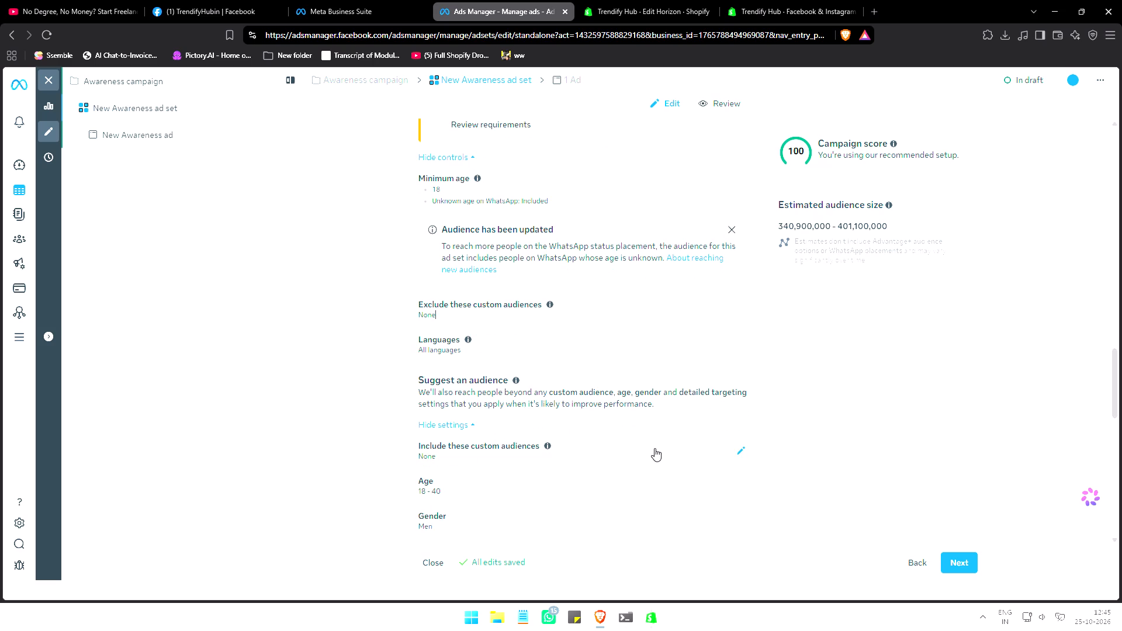
scroll(654, 448, down, 1)
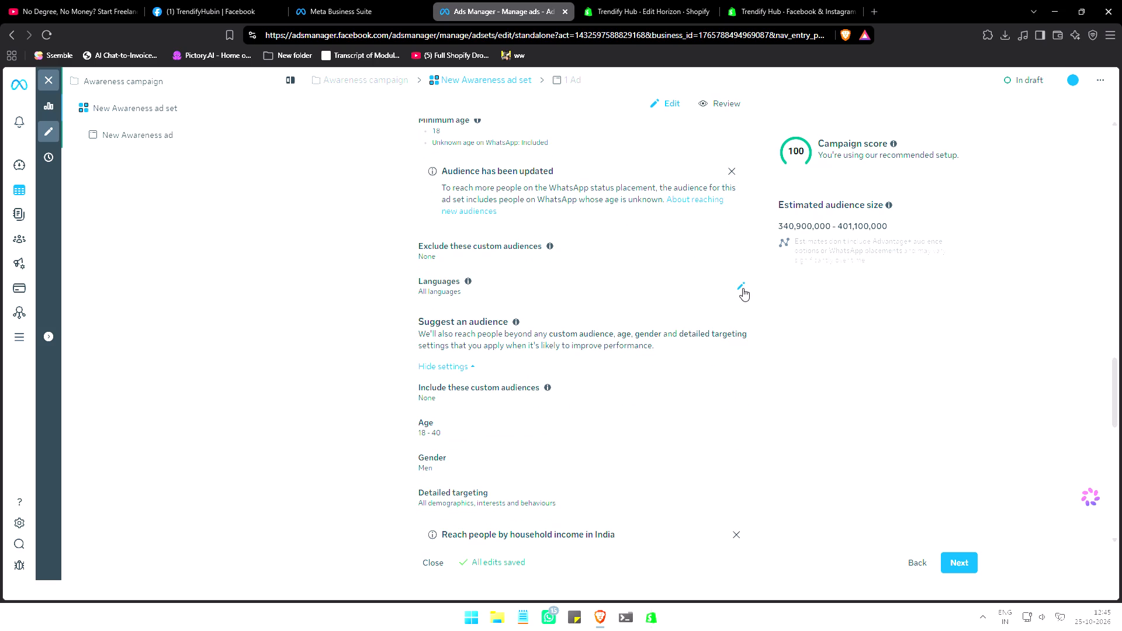
click(742, 285)
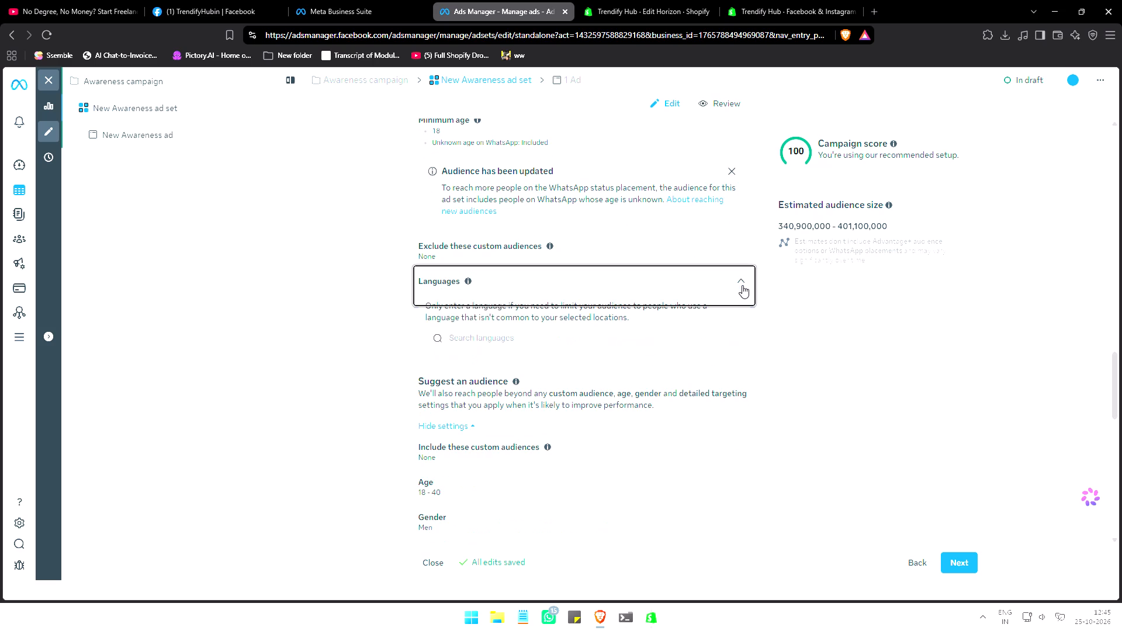
click(670, 341)
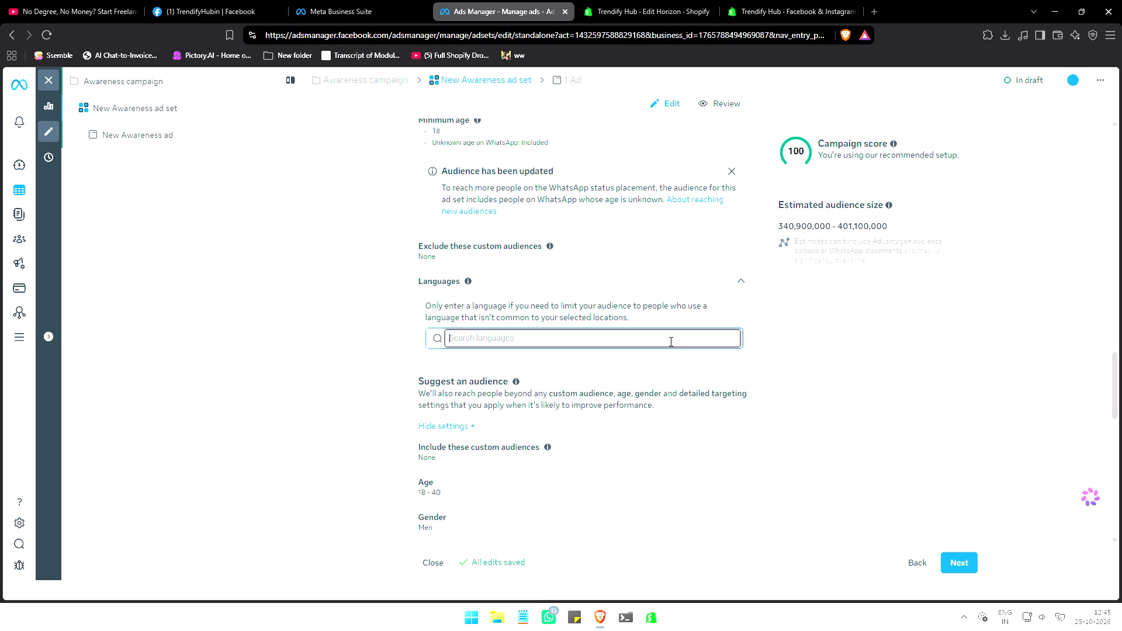
text(hindi)
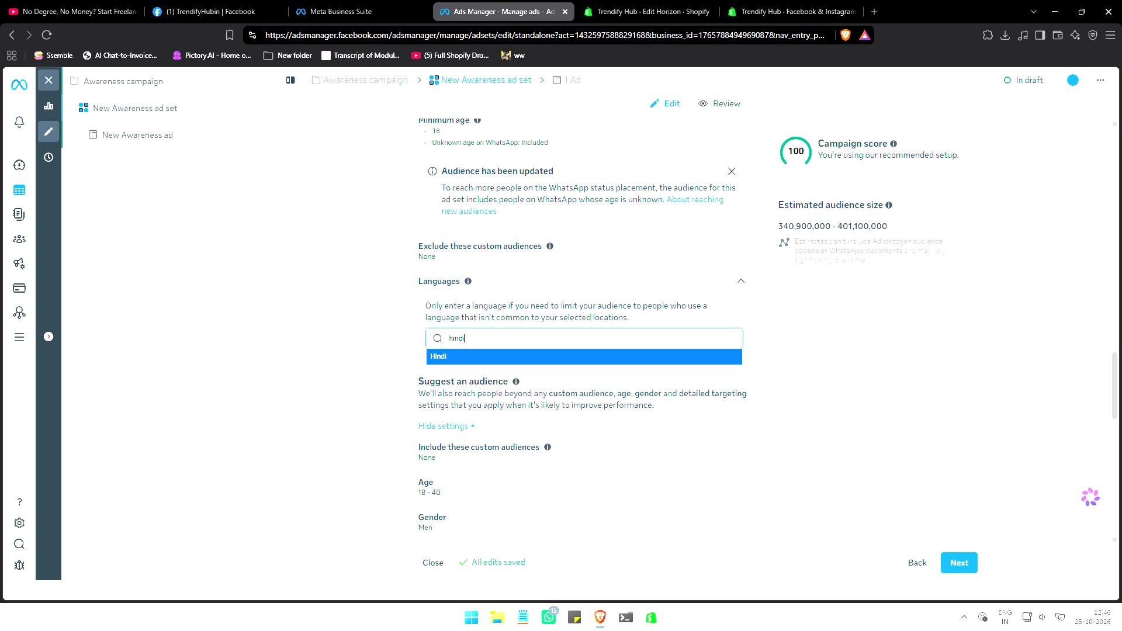
click(480, 354)
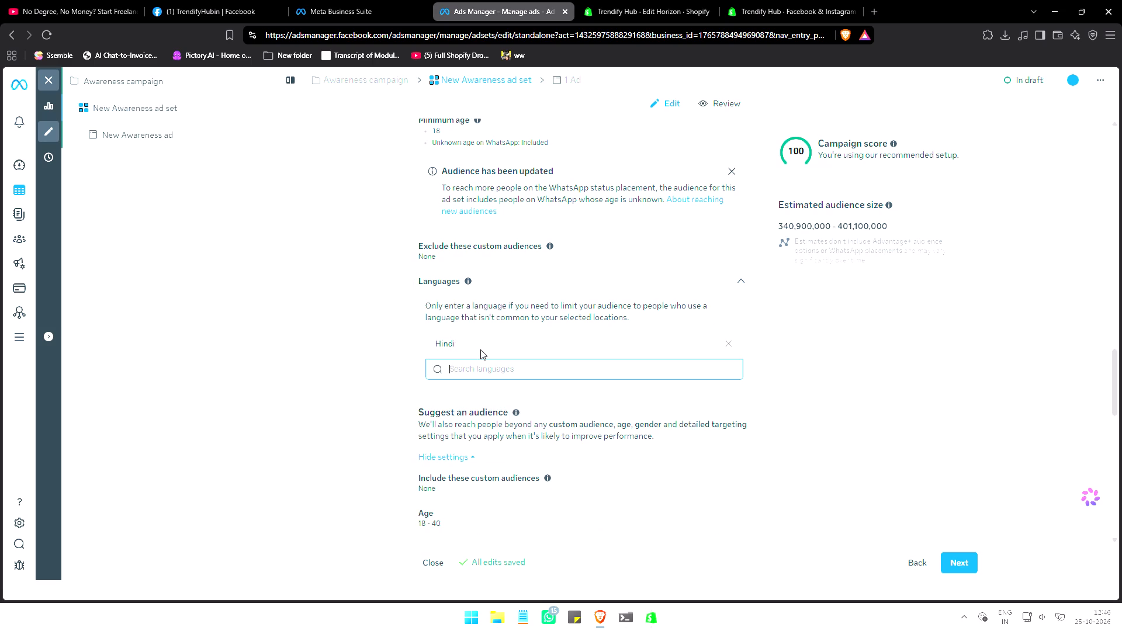
Review the ad set's remaining audience, placement and brand safety settings, including the placement value rules, without creating a rule set.
scroll(521, 423, down, 1)
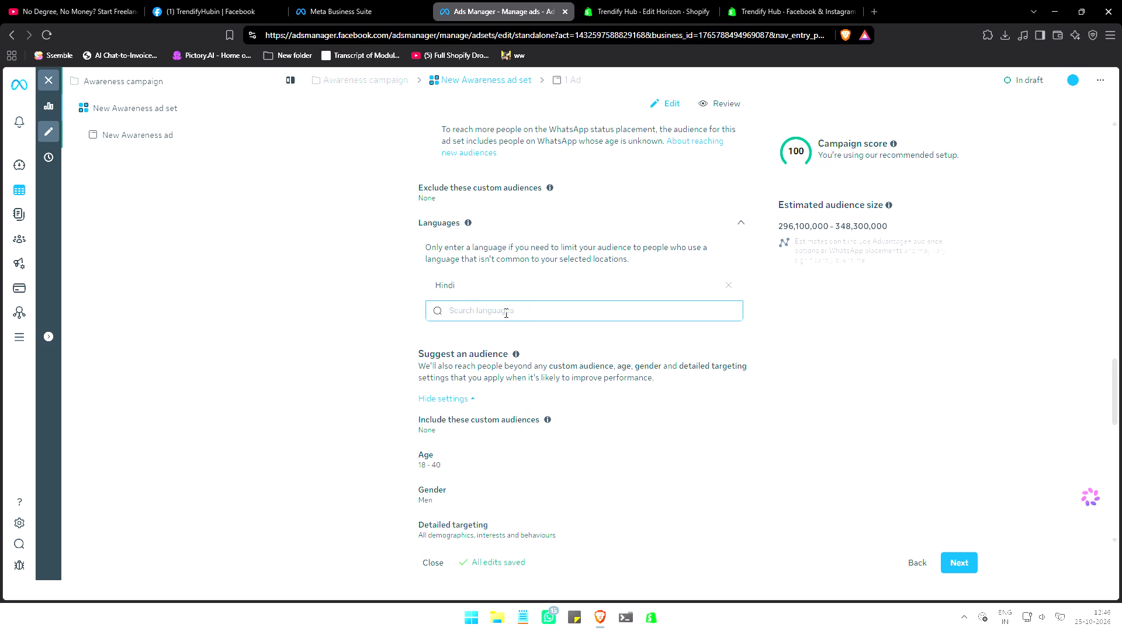
scroll(496, 389, down, 1)
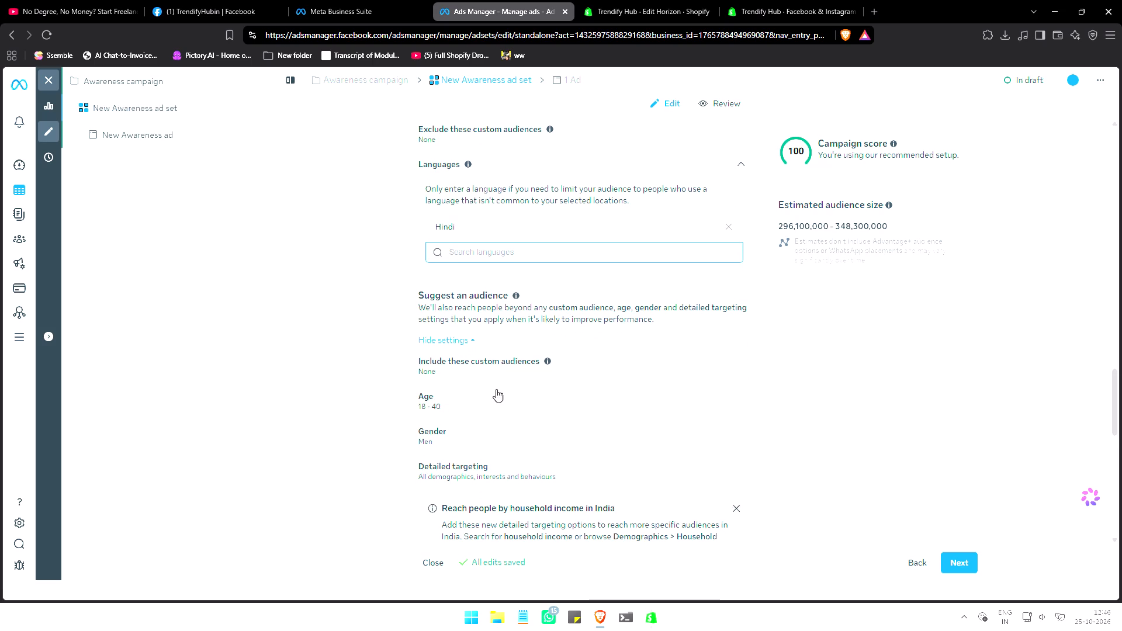
scroll(498, 450, down, 1)
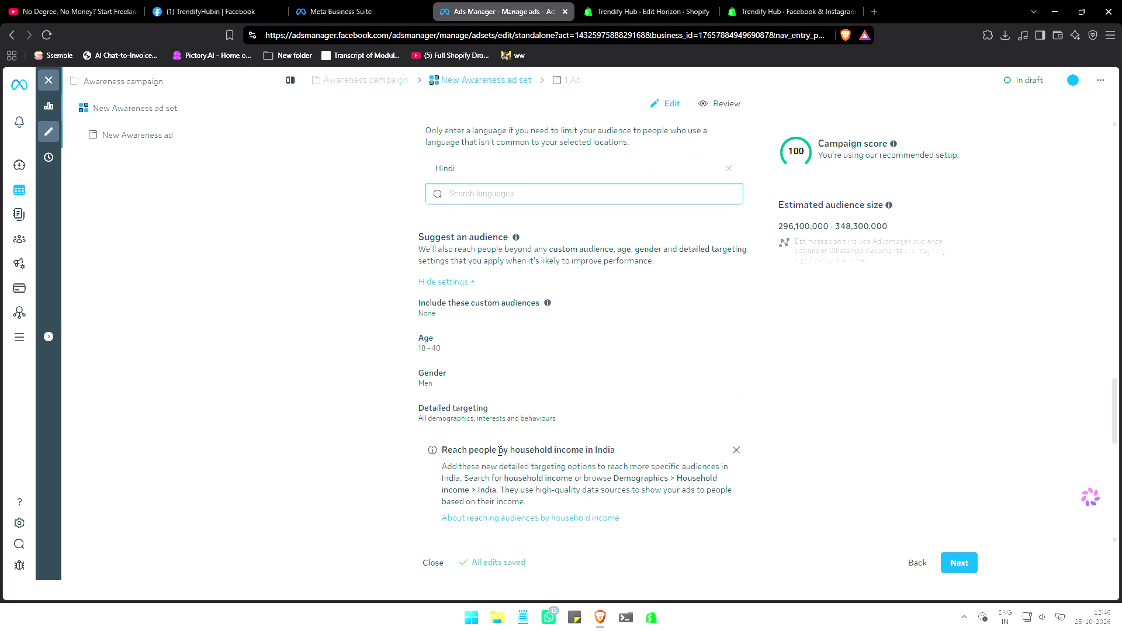
scroll(525, 427, down, 4)
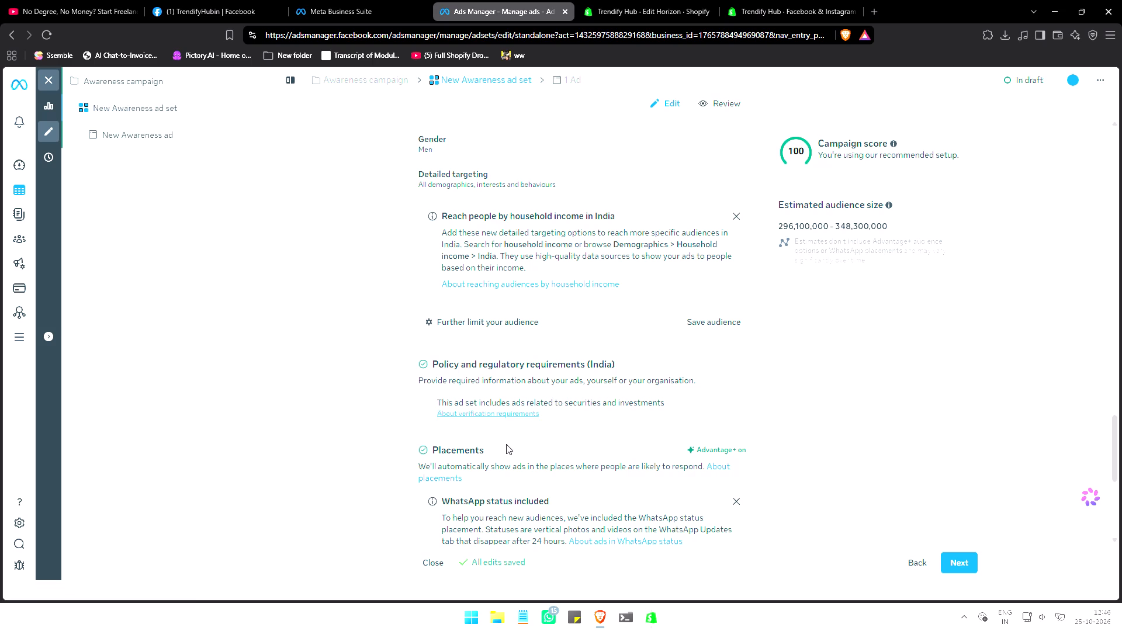
scroll(506, 444, down, 2)
click(739, 385)
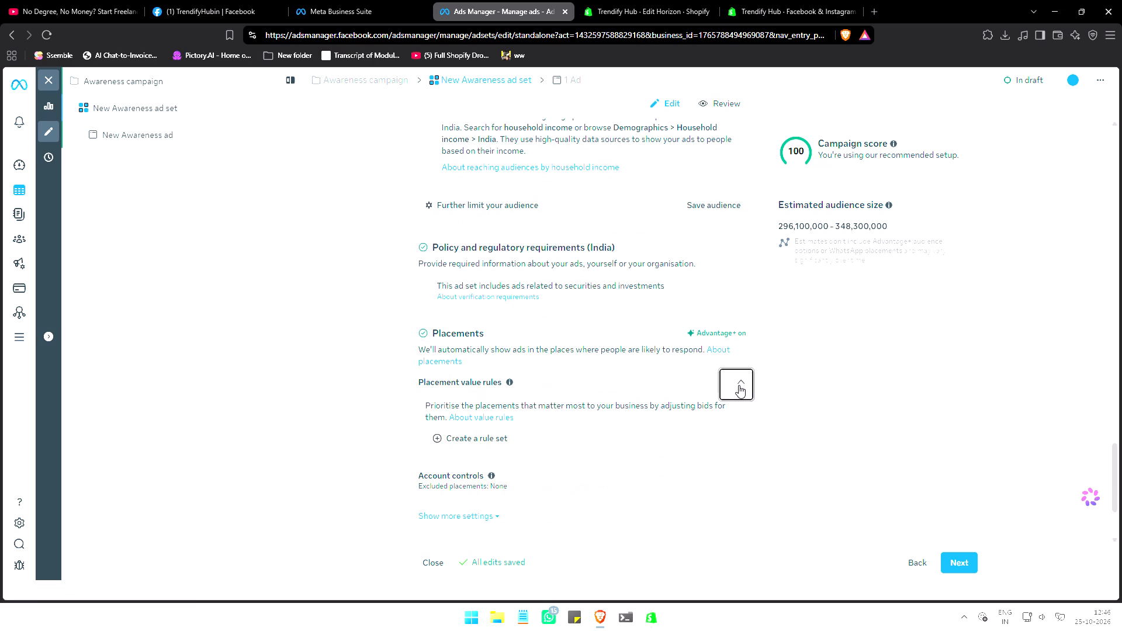
click(739, 382)
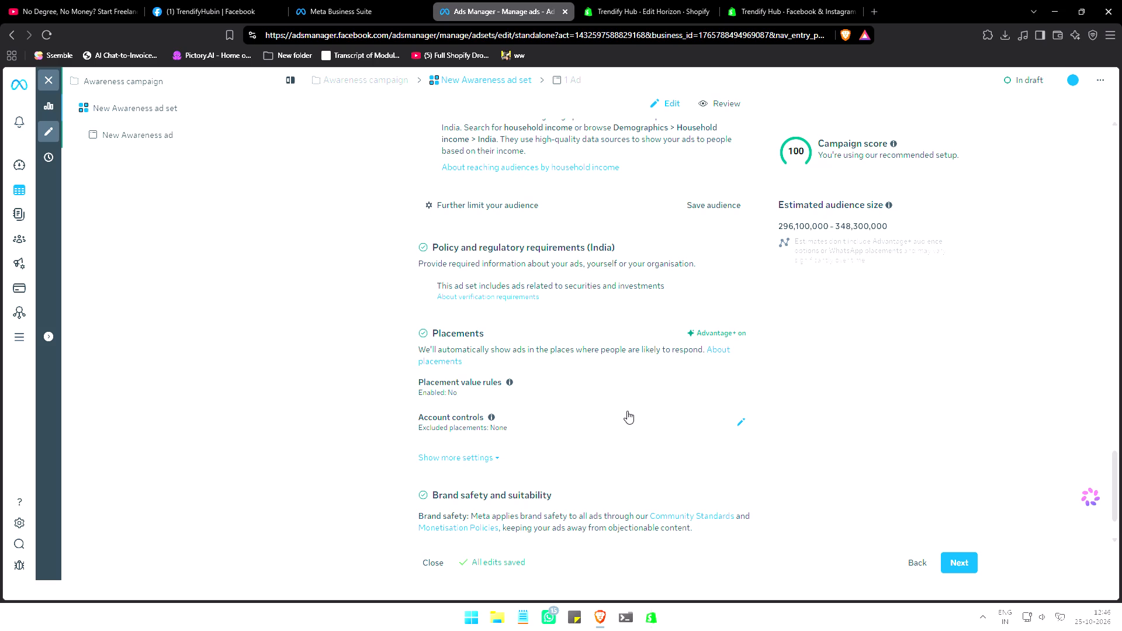
scroll(612, 466, down, 11)
Rename the ad set as "Broad AdsSet".
scroll(599, 490, up, 2)
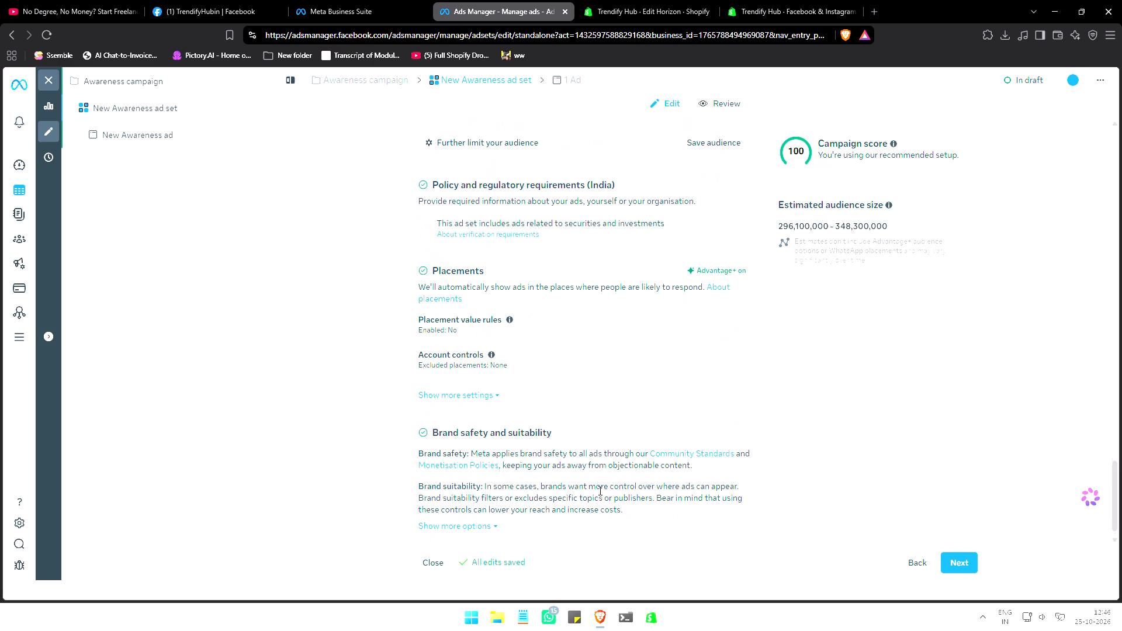
scroll(599, 490, up, 20)
scroll(599, 490, up, 17)
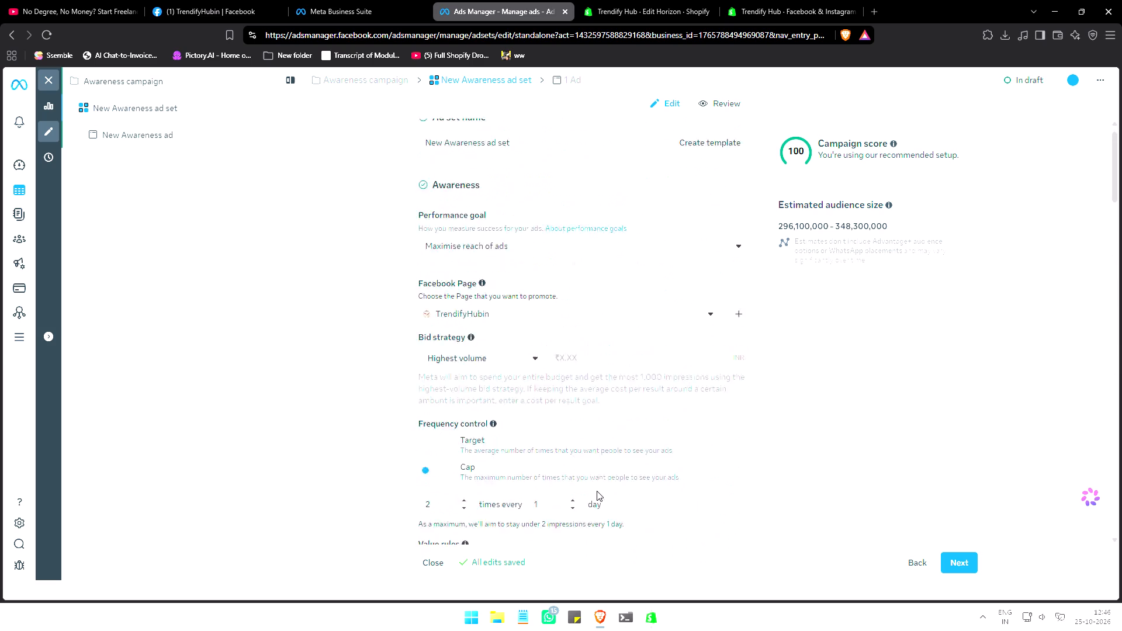
scroll(597, 491, up, 5)
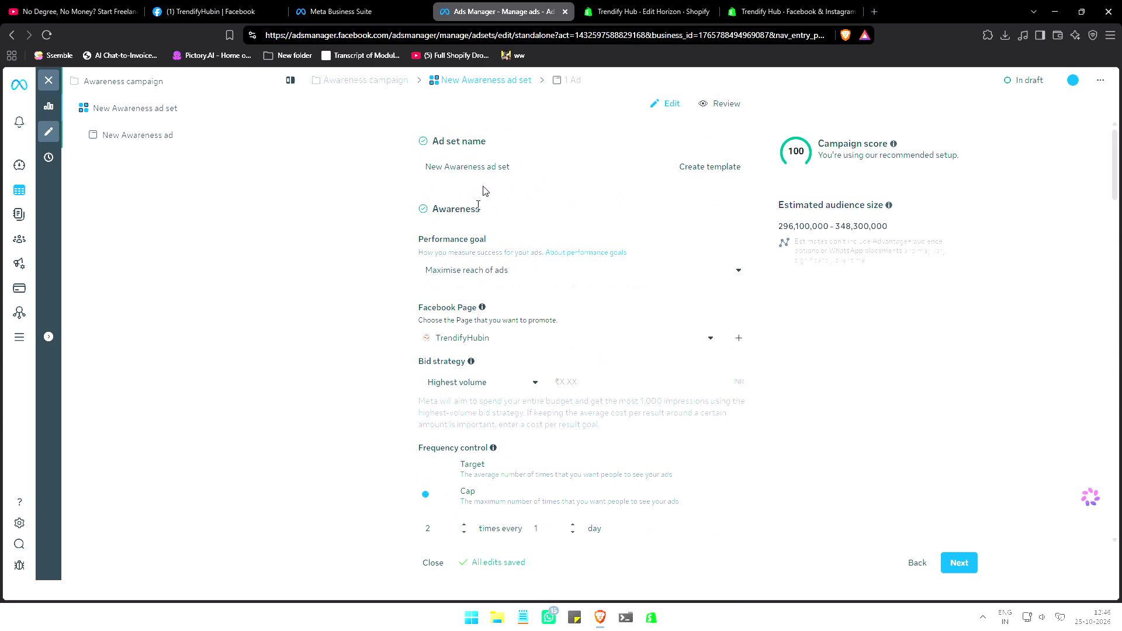
drag(524, 162, 407, 160)
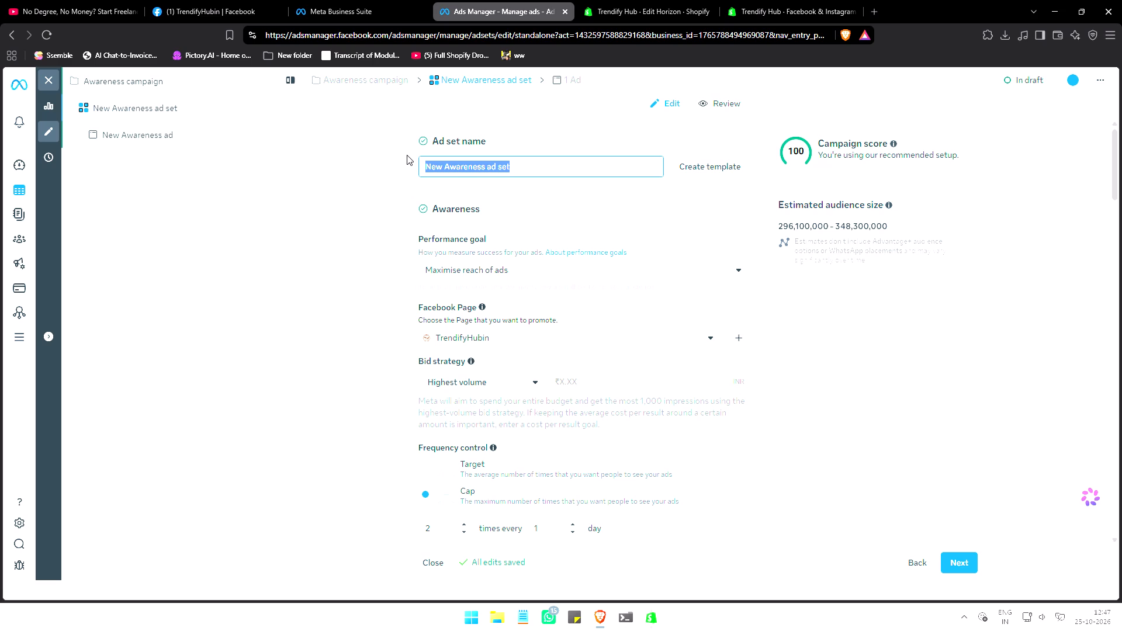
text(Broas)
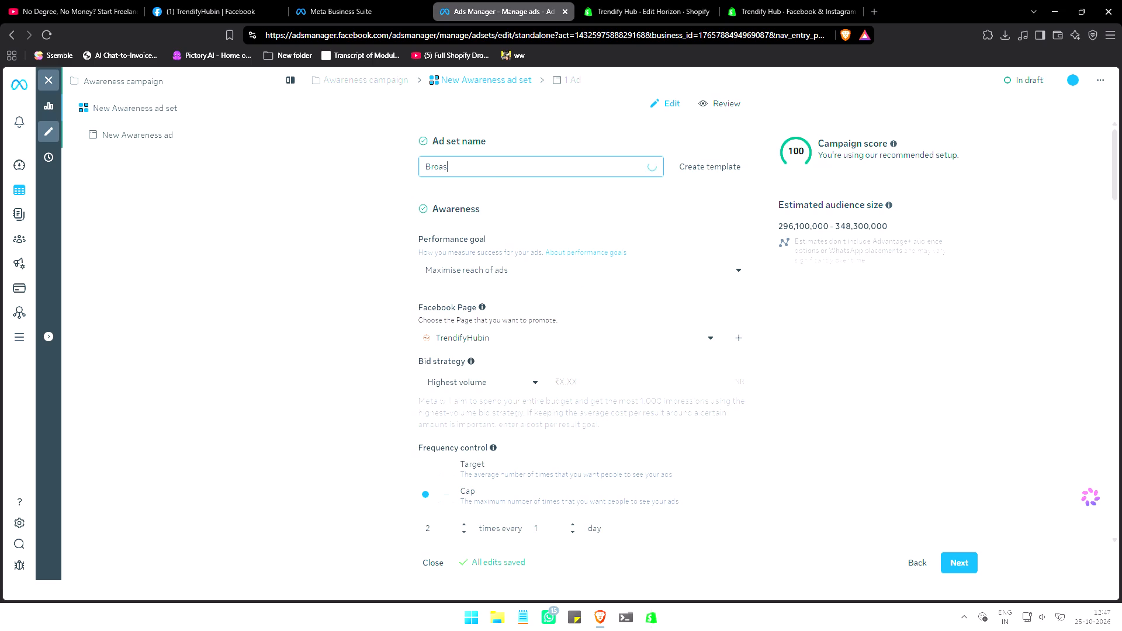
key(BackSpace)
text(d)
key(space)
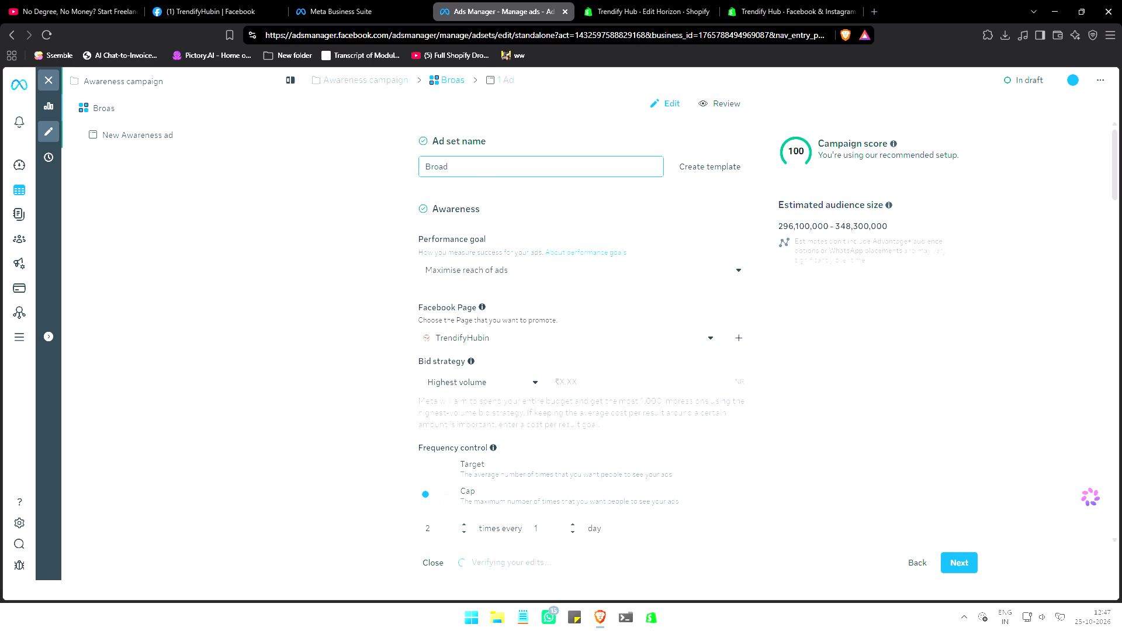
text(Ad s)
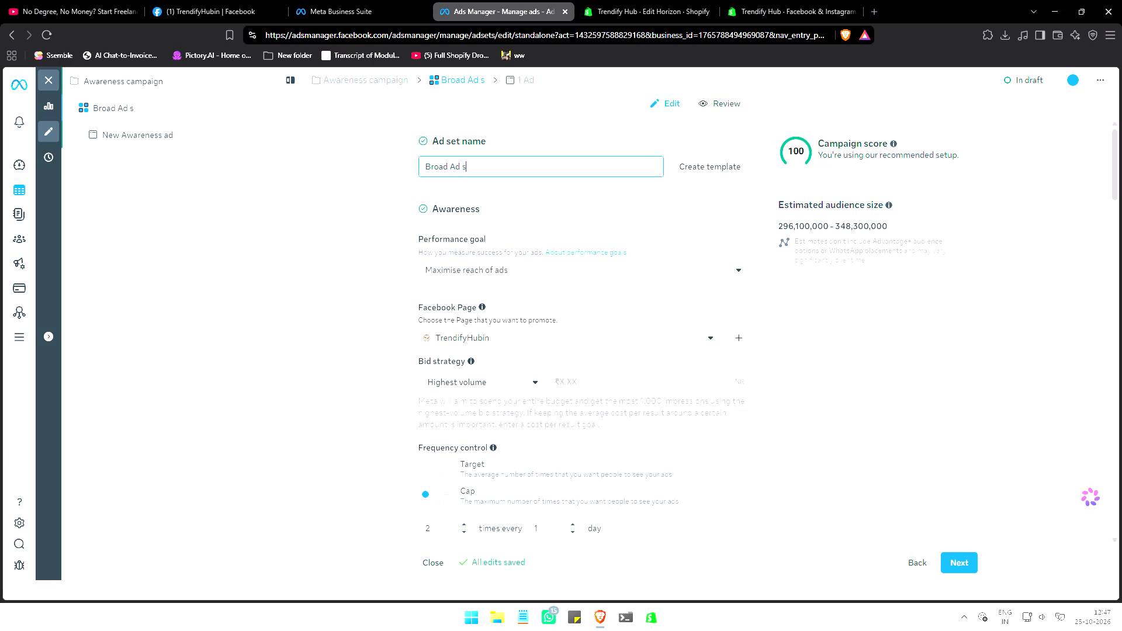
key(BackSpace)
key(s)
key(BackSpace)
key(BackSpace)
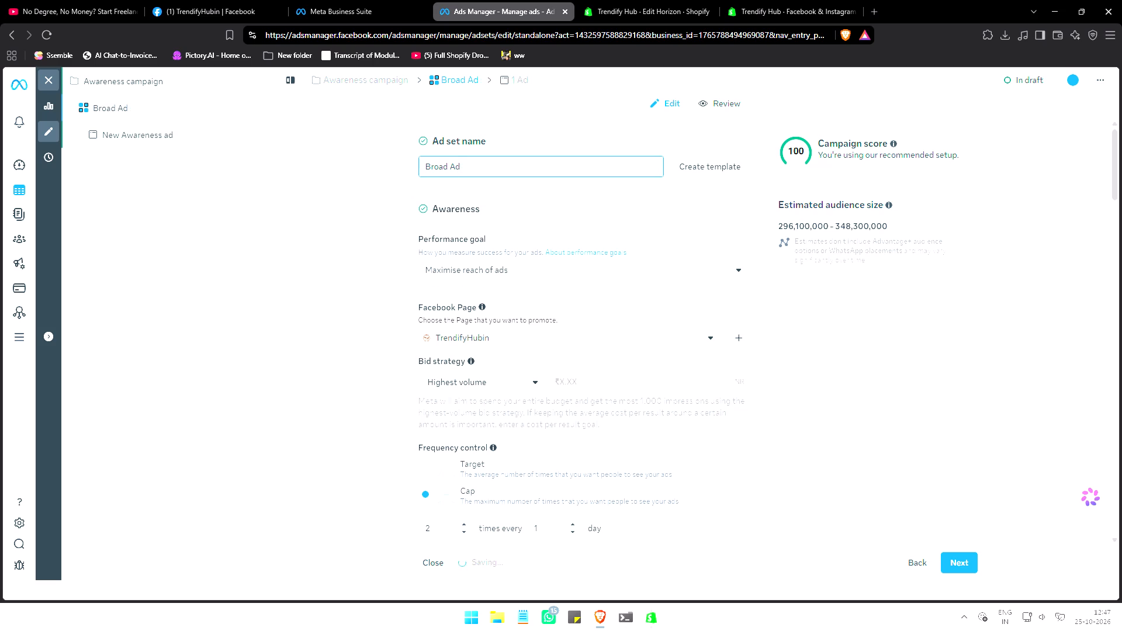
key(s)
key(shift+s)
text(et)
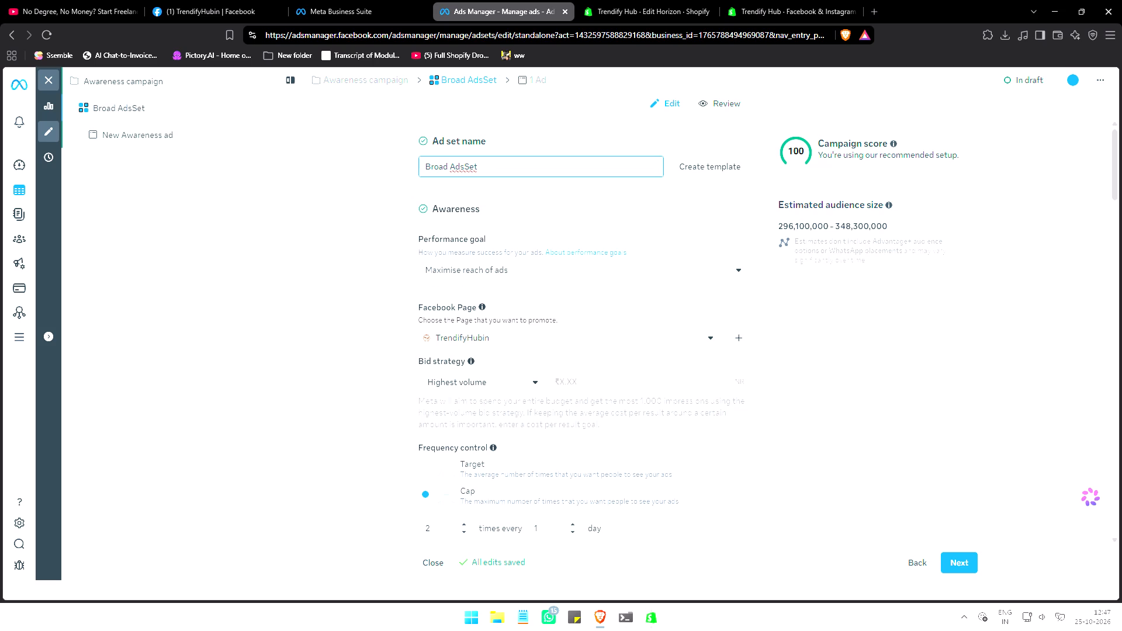
click(347, 188)
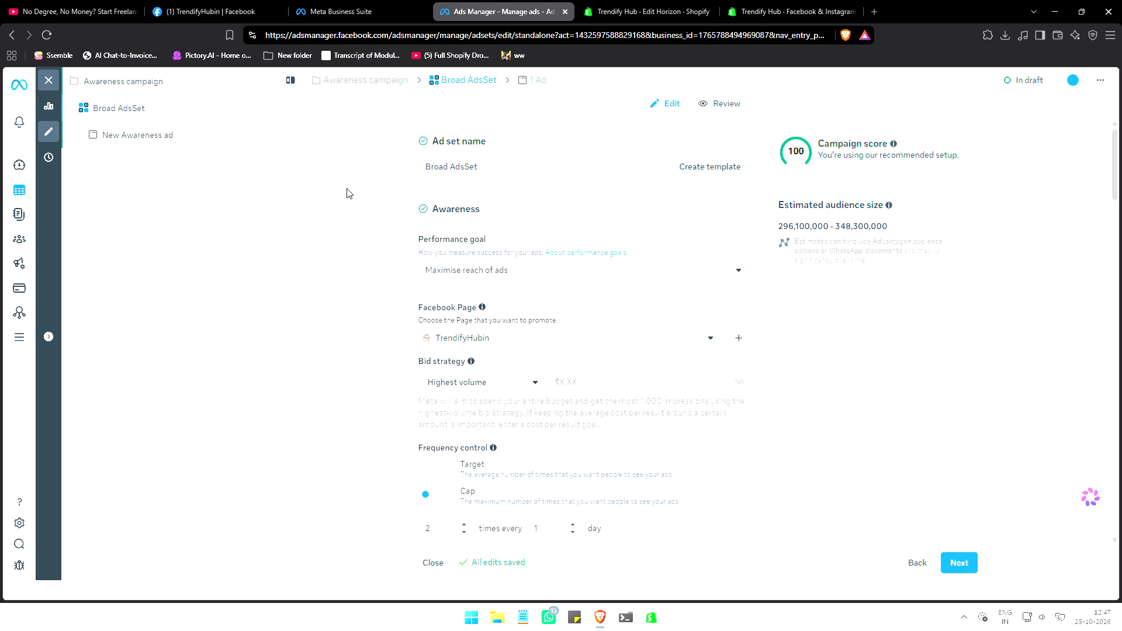
Open the New Awareness ad and rename it as "Ad 1".
click(188, 131)
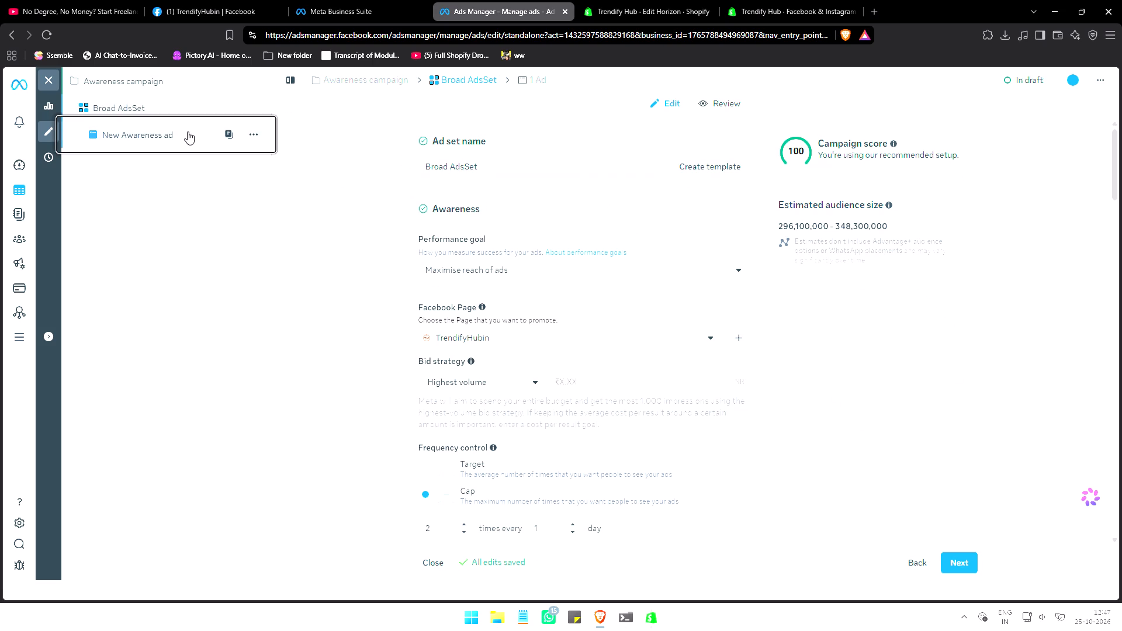
click(175, 107)
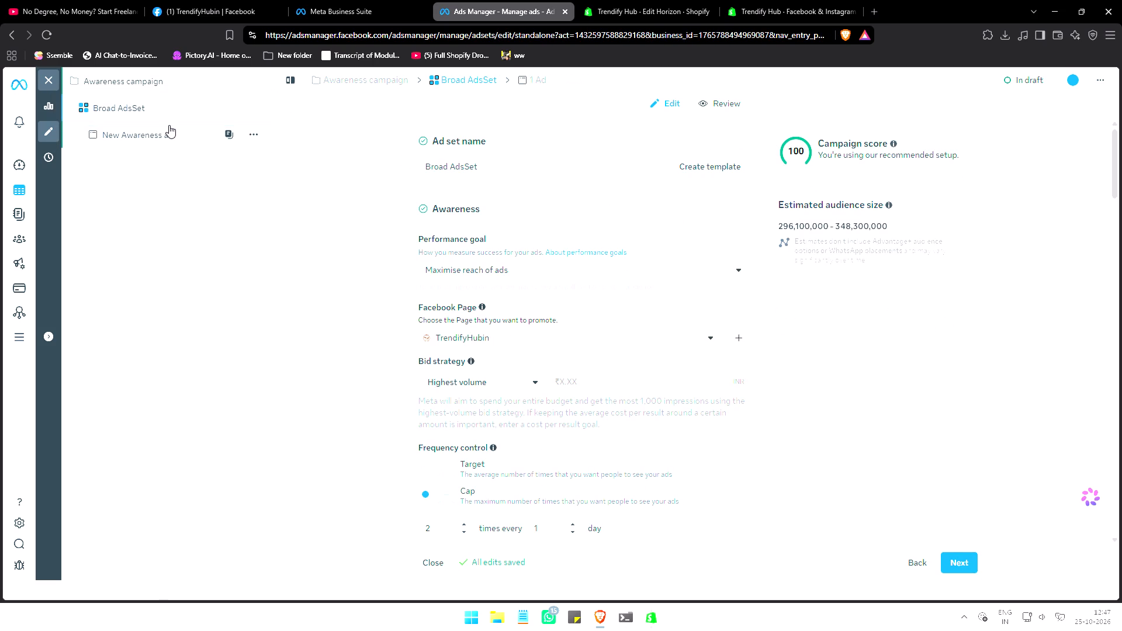
click(167, 130)
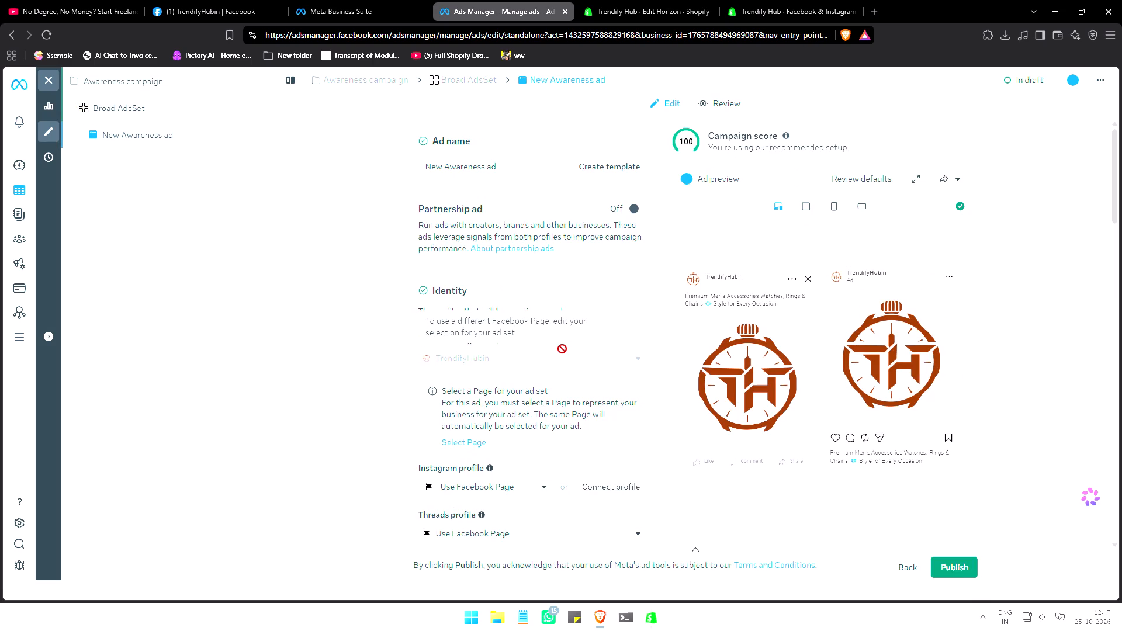
scroll(568, 414, up, 3)
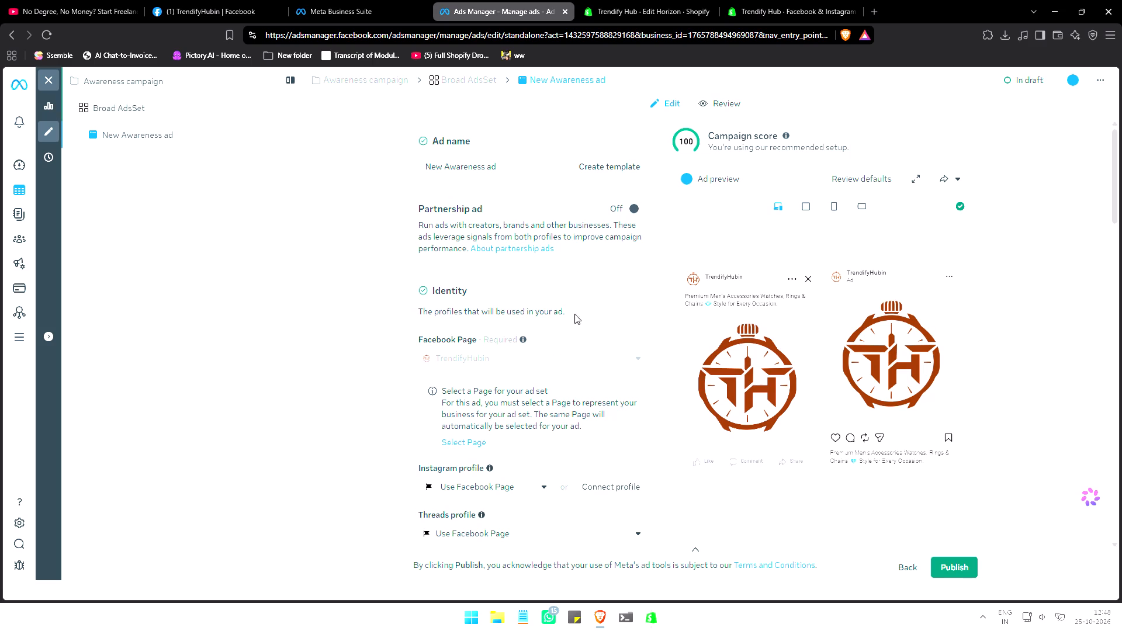
drag(511, 162, 386, 161)
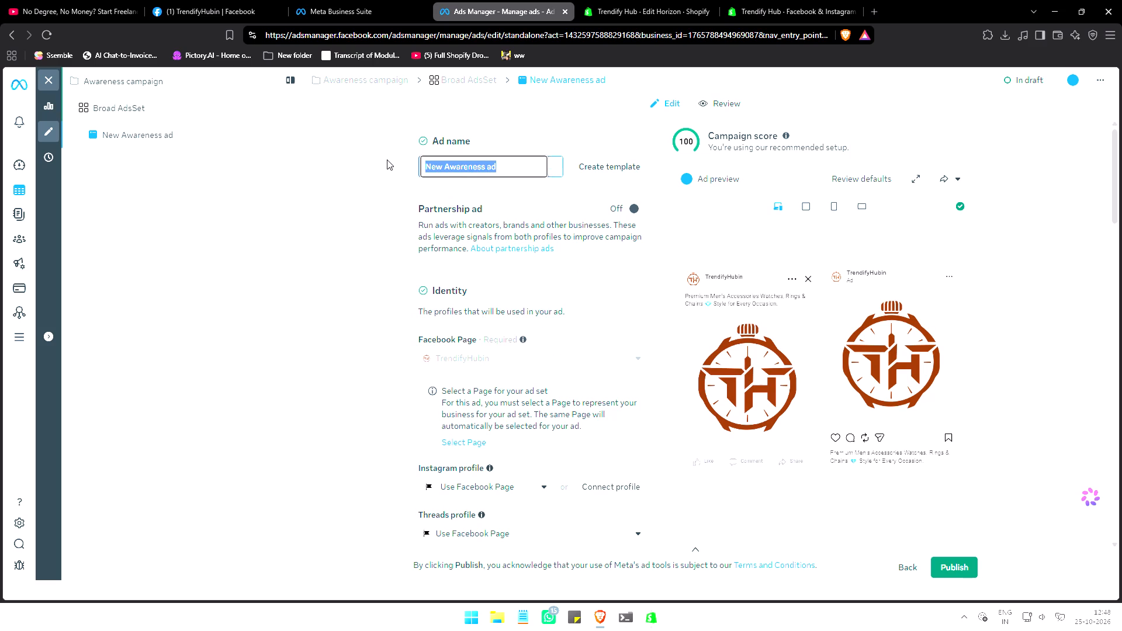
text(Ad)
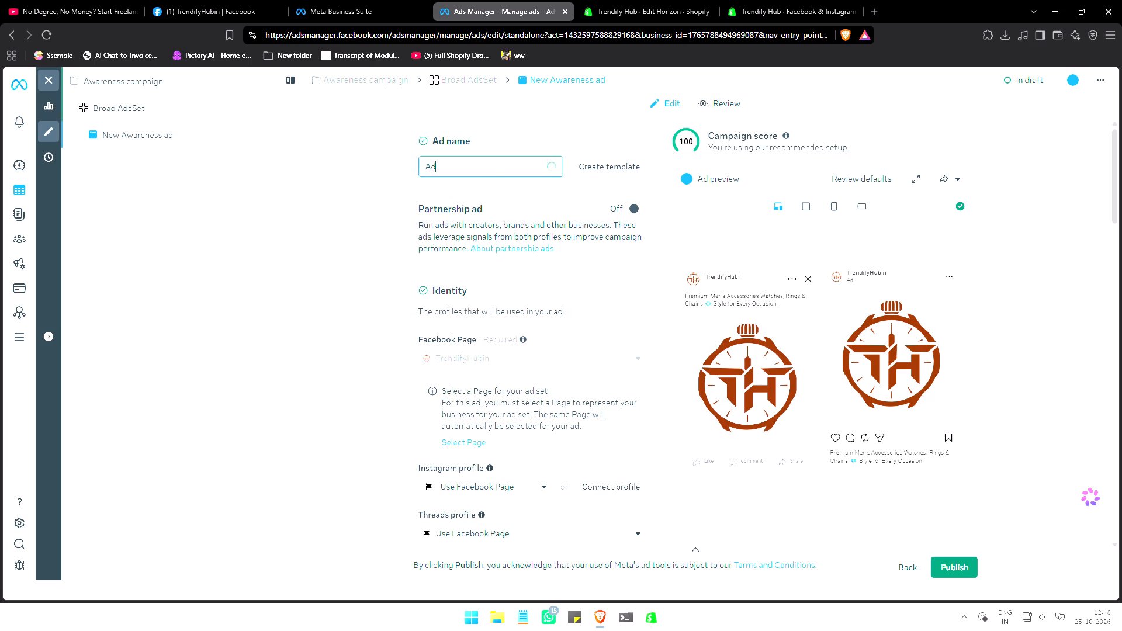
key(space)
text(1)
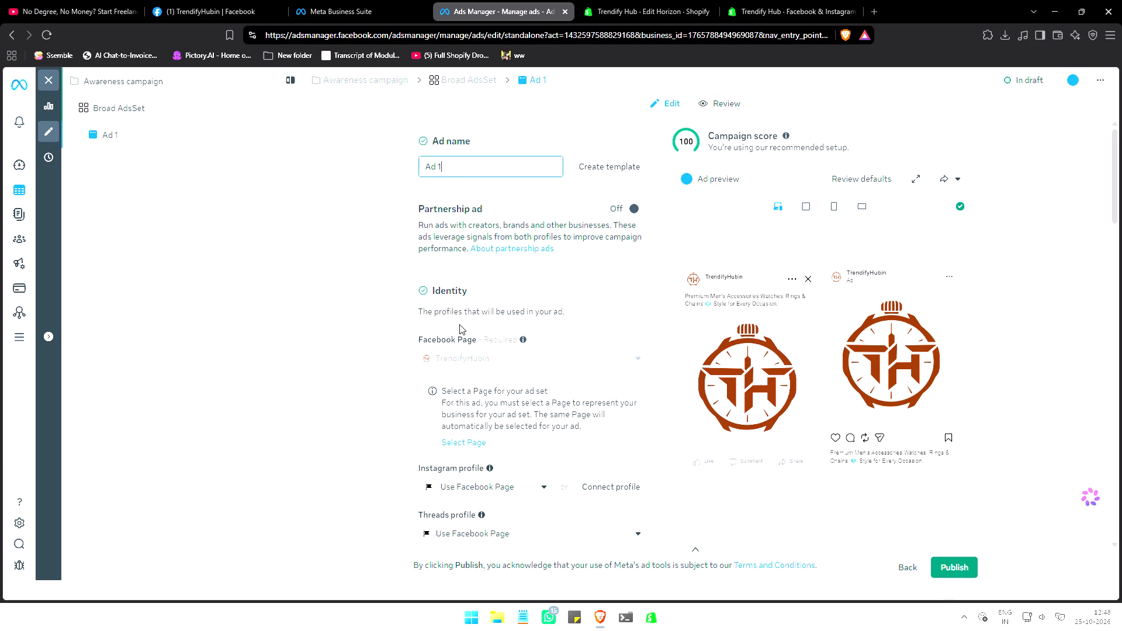
Search the ad's Instagram profile choices for the account by its owner's name, without choosing a result.
scroll(459, 327, down, 2)
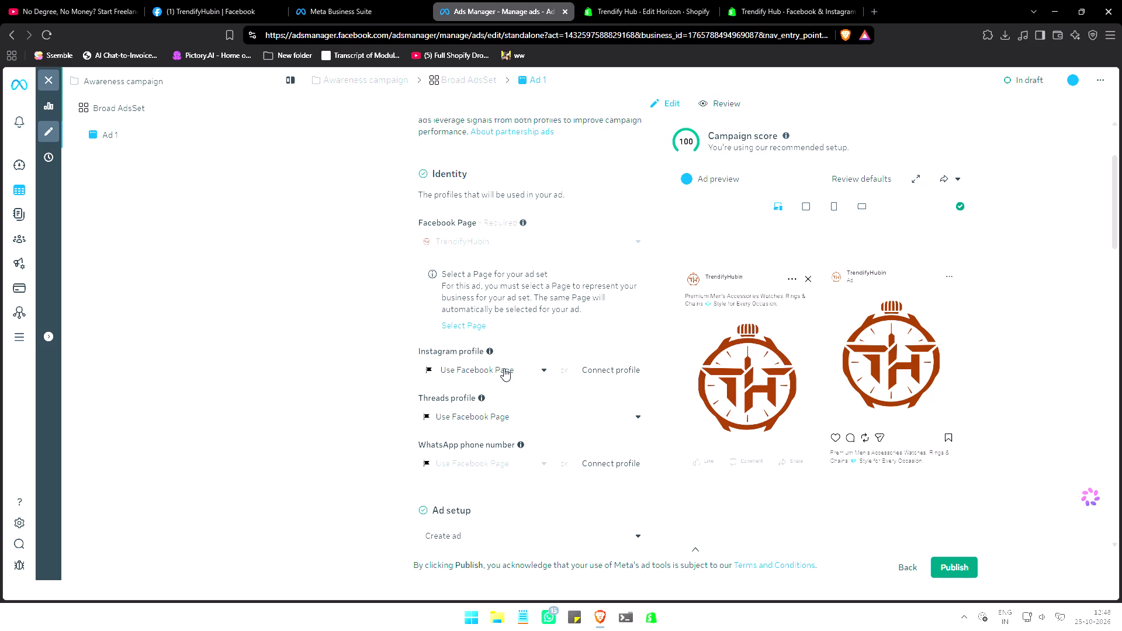
click(504, 368)
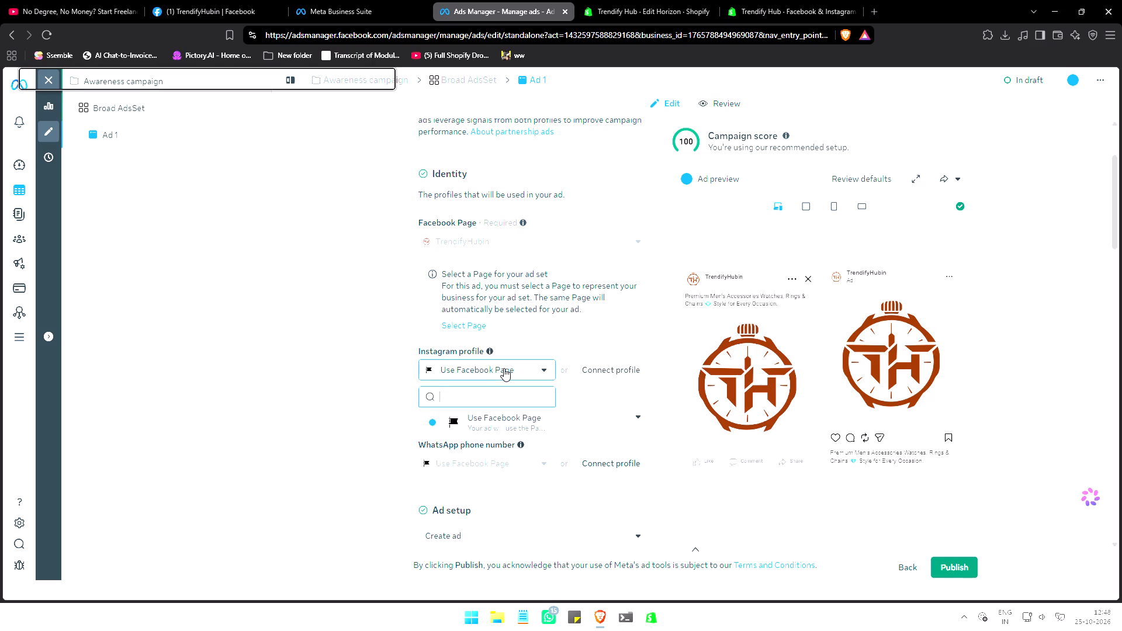
click(473, 395)
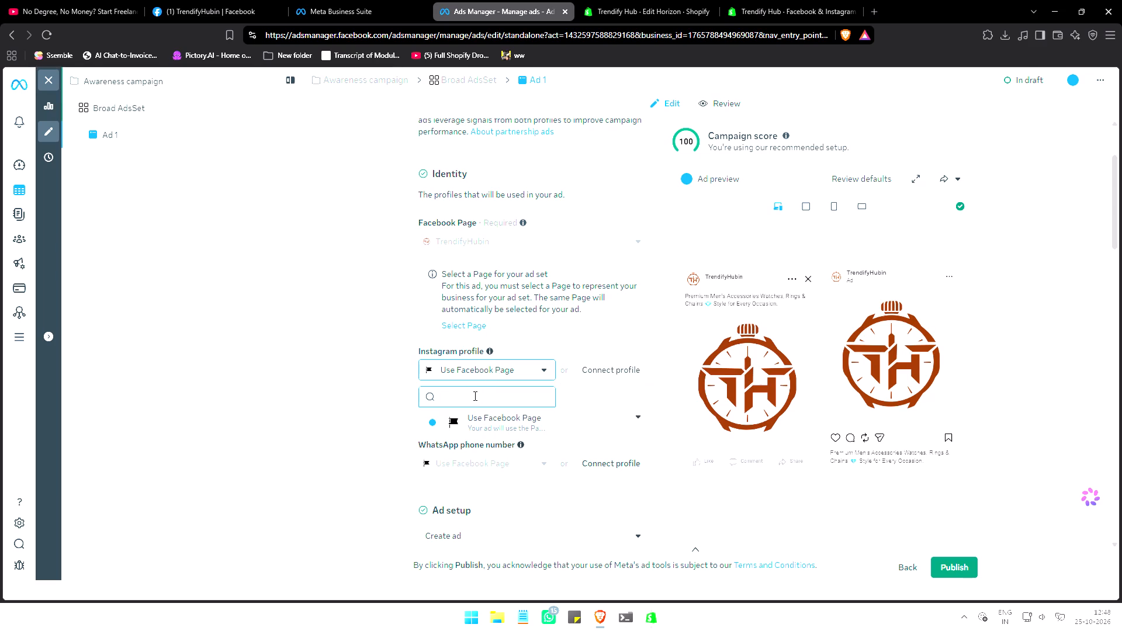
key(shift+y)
key(BackSpace)
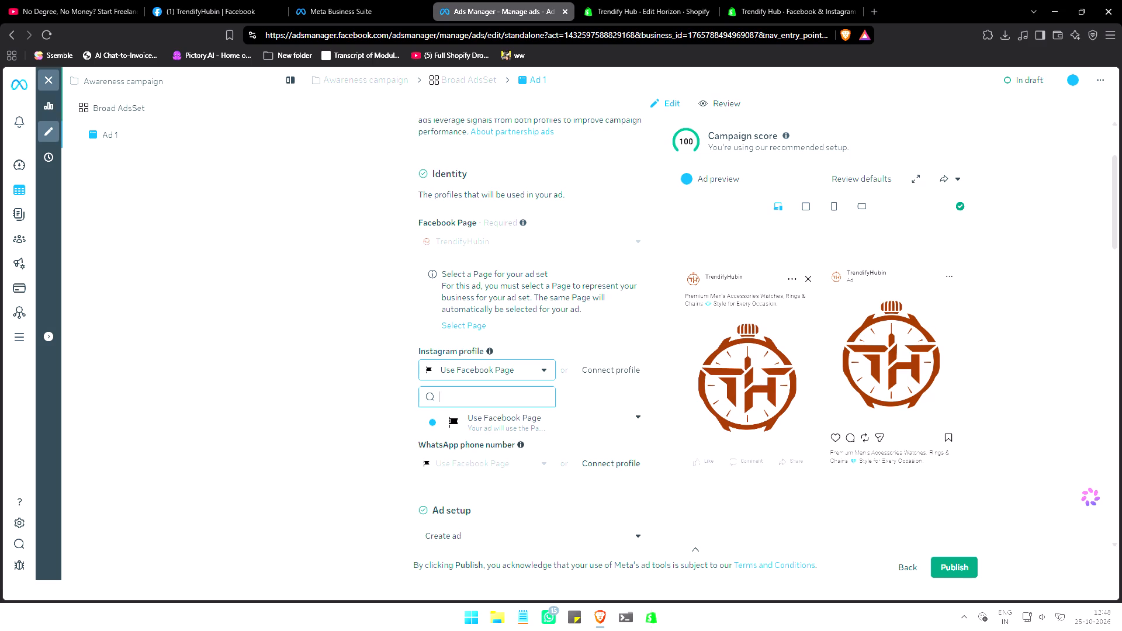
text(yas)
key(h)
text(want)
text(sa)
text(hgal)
click(584, 392)
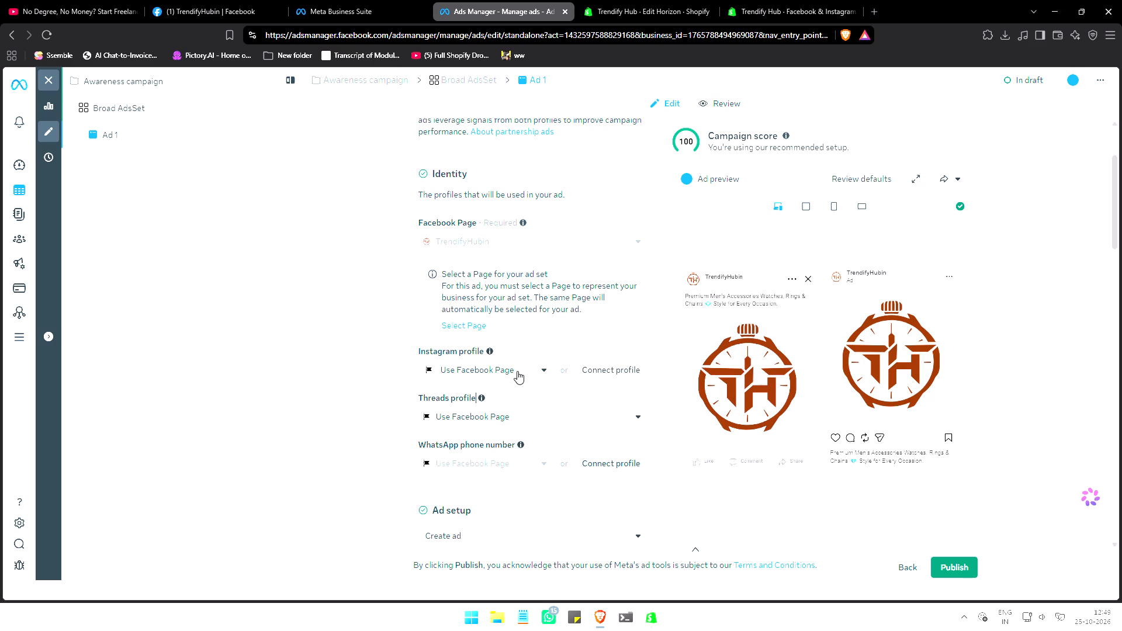
Select Use Facebook Page as the ad's Instagram profile.
click(517, 371)
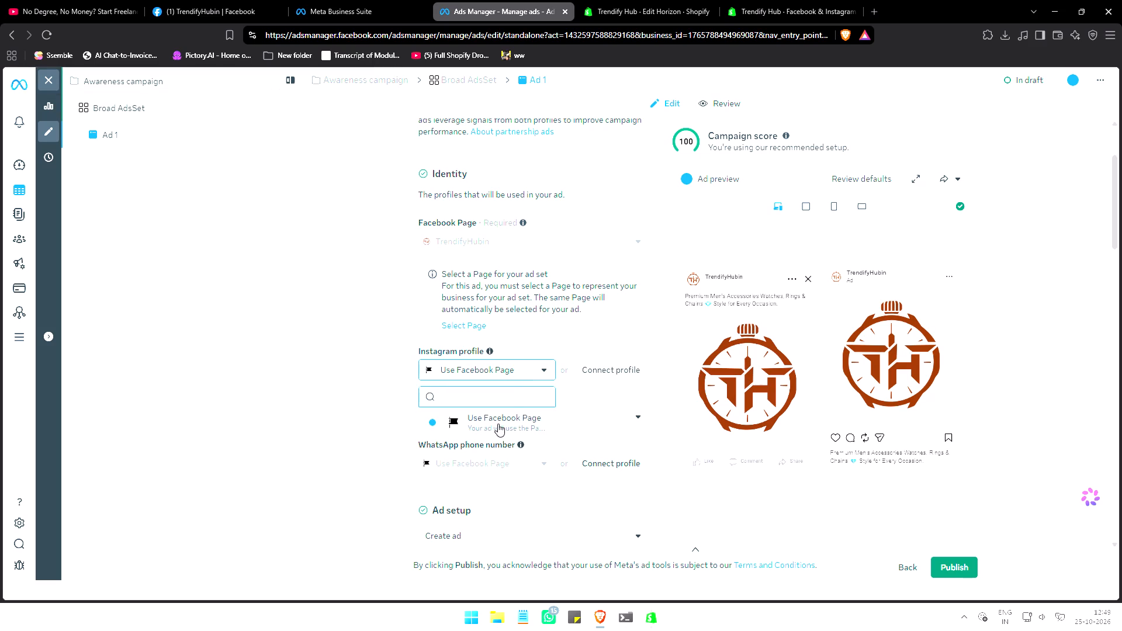
click(498, 424)
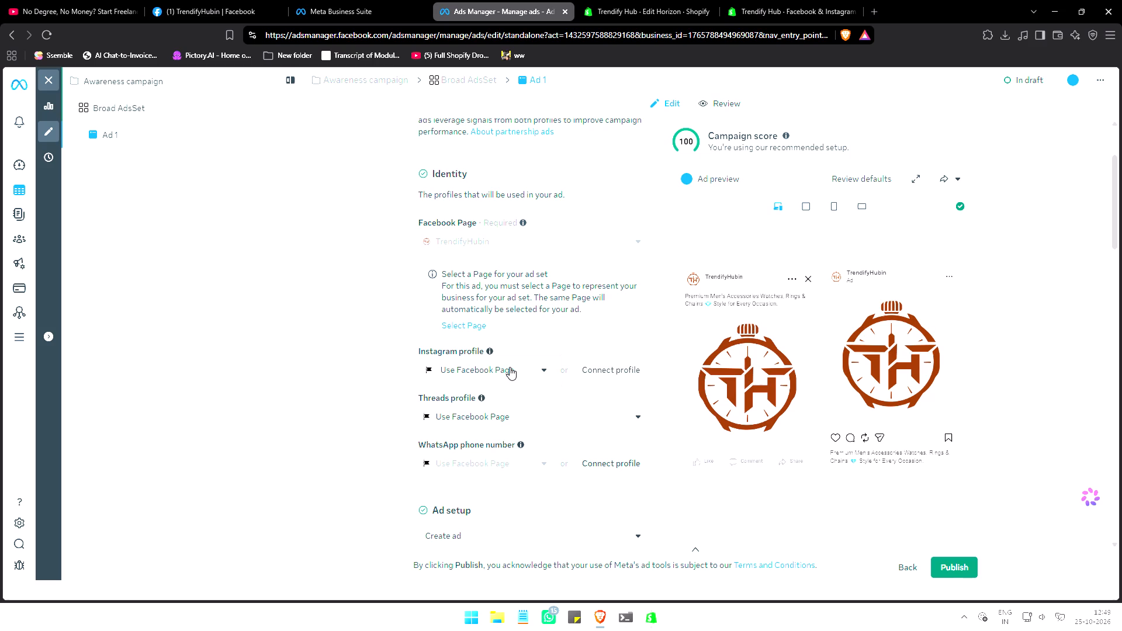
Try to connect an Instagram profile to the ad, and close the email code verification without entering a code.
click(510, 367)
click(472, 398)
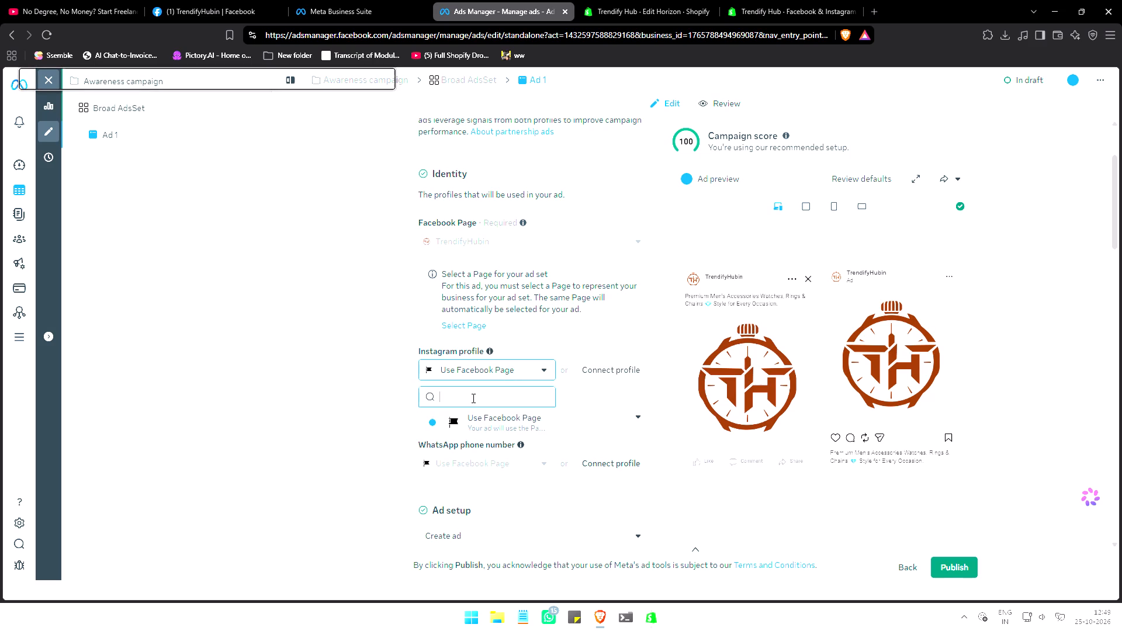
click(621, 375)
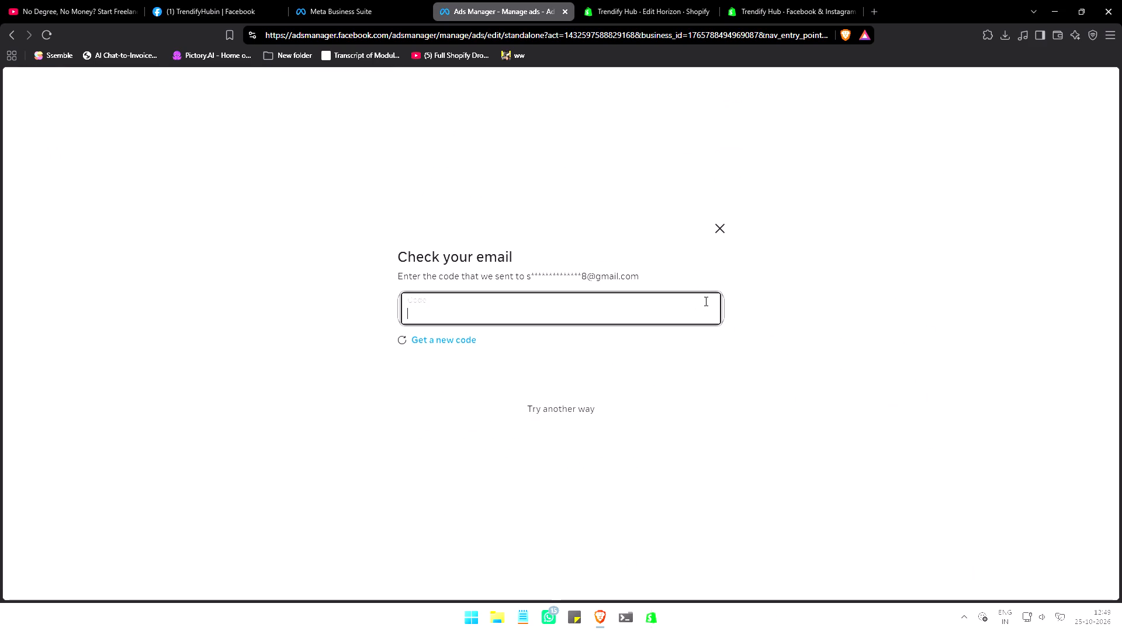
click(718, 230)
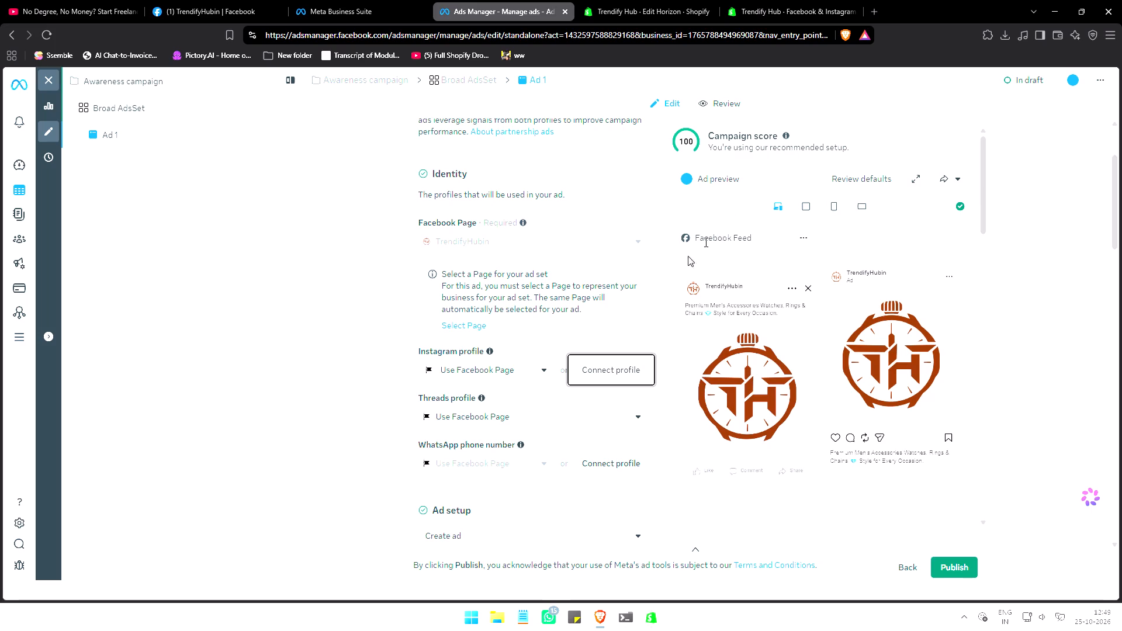
Check the available Instagram profile choices once more, without selecting one, and move on to the ad setup section.
click(476, 366)
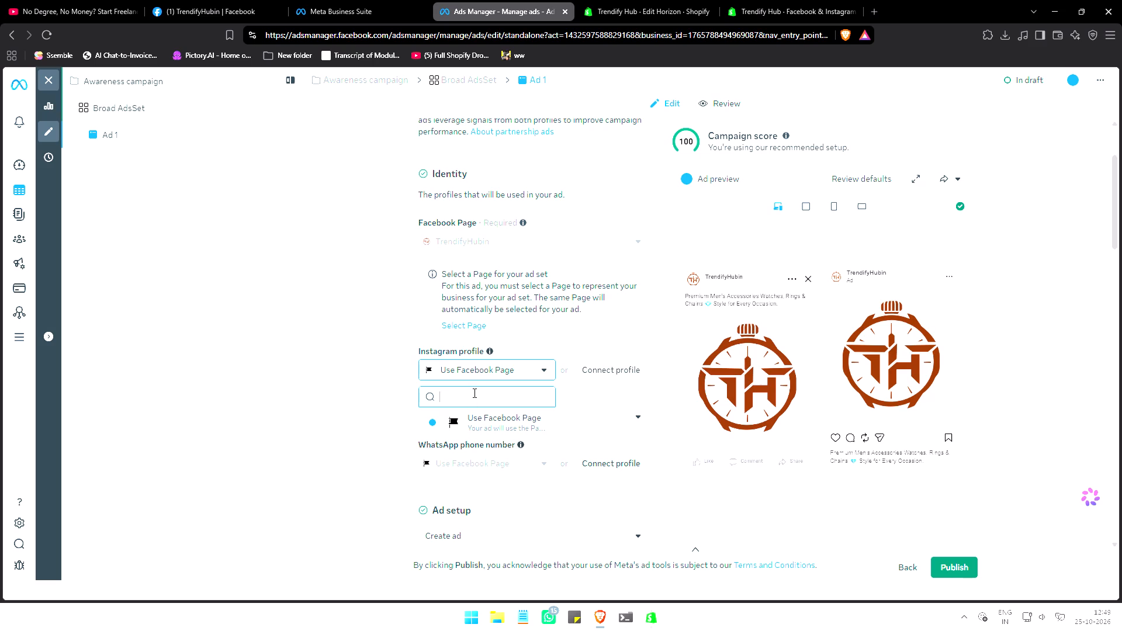
click(386, 375)
scroll(400, 418, down, 3)
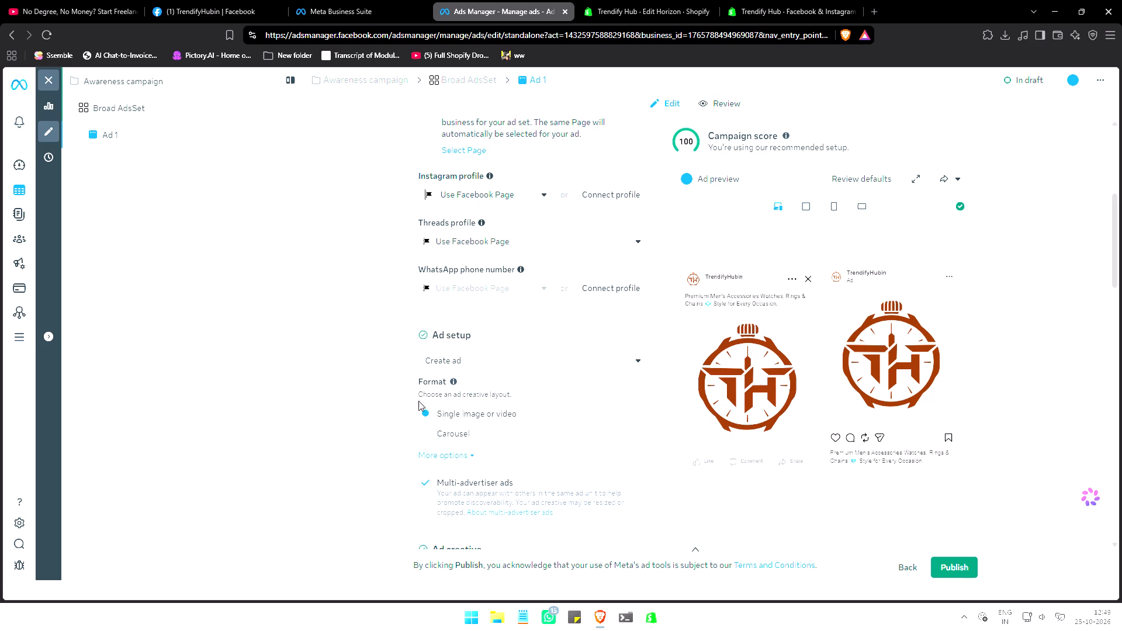
Check the ad setup choices for how the ad is created, keeping Create ad.
click(470, 352)
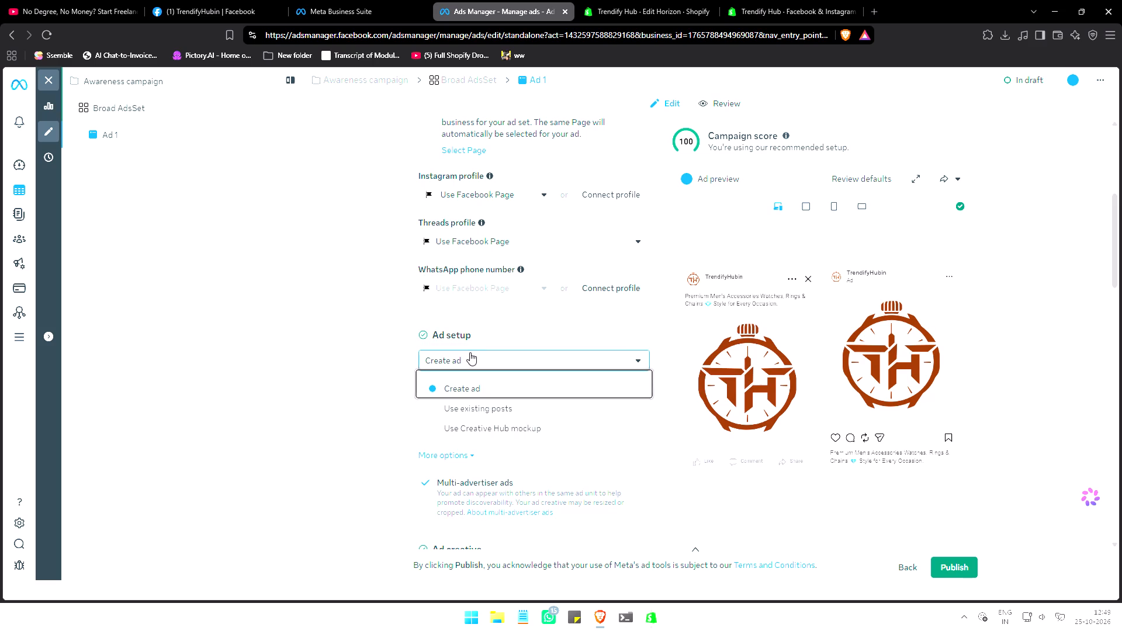
click(470, 352)
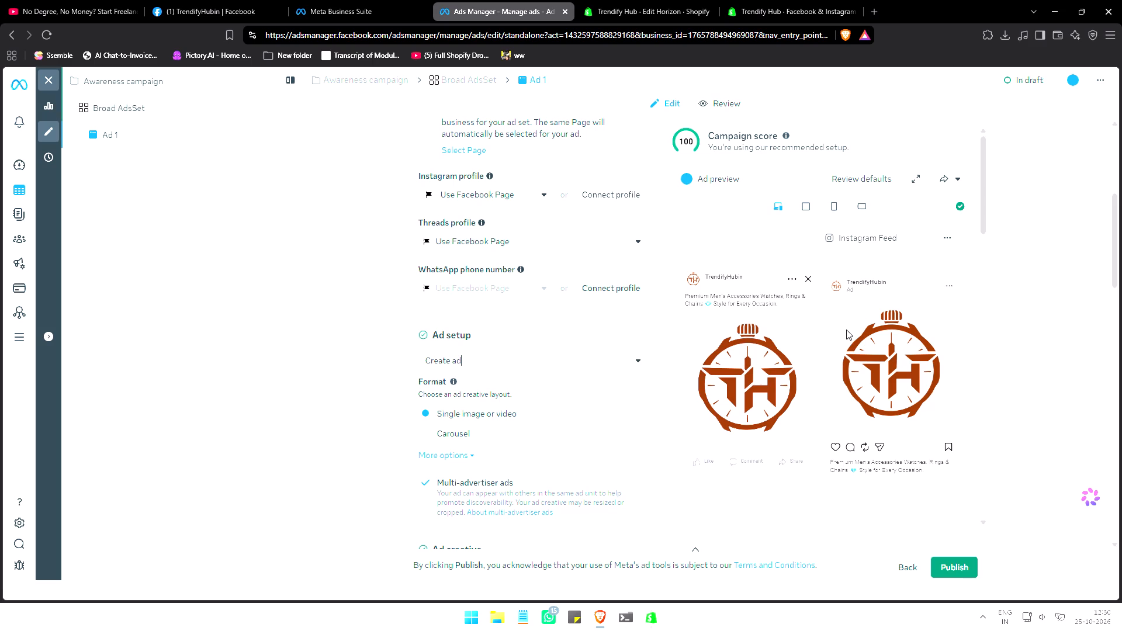
Look at the placement editing options for the Instagram Feed preview, and close them without making changes.
click(947, 238)
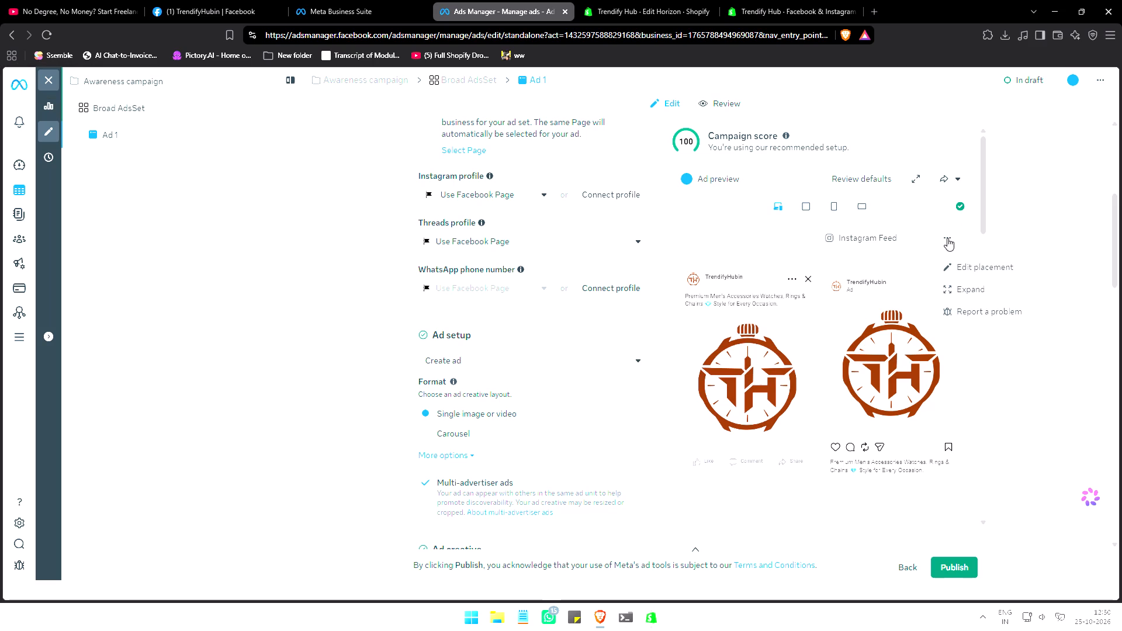
click(957, 264)
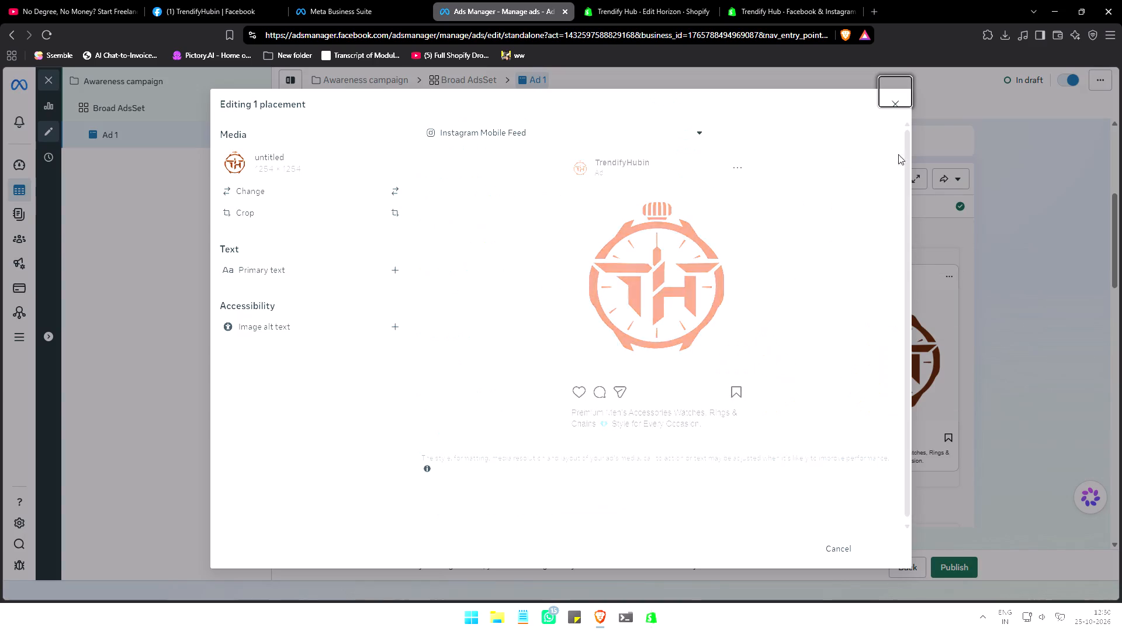
click(892, 99)
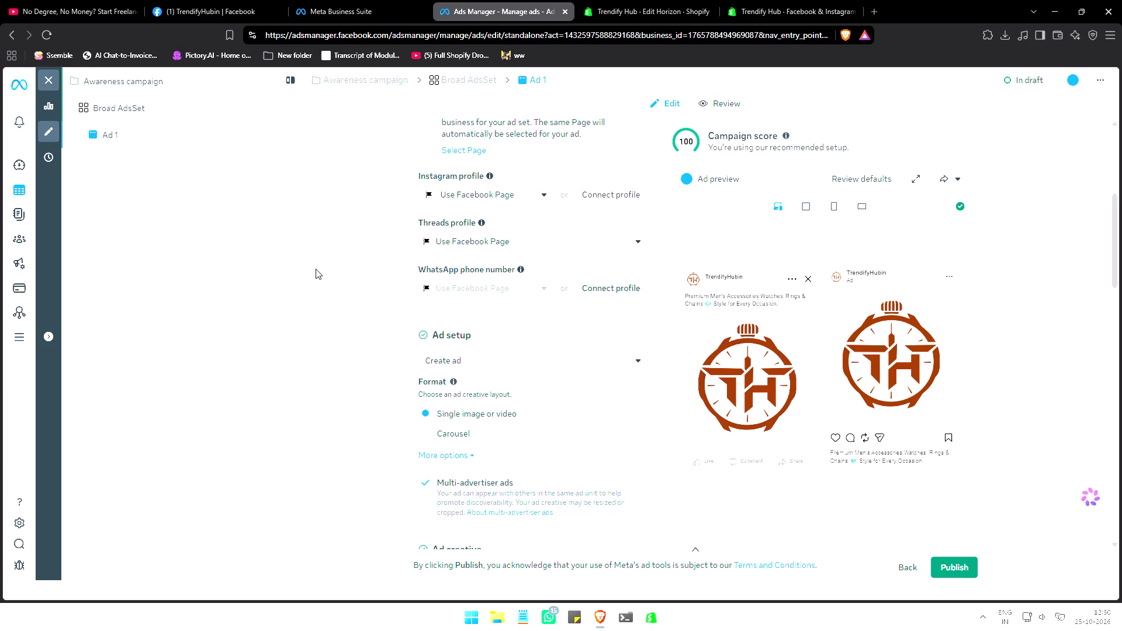
Check the ad's Instagram profile choices again, keeping Use Facebook Page.
click(480, 192)
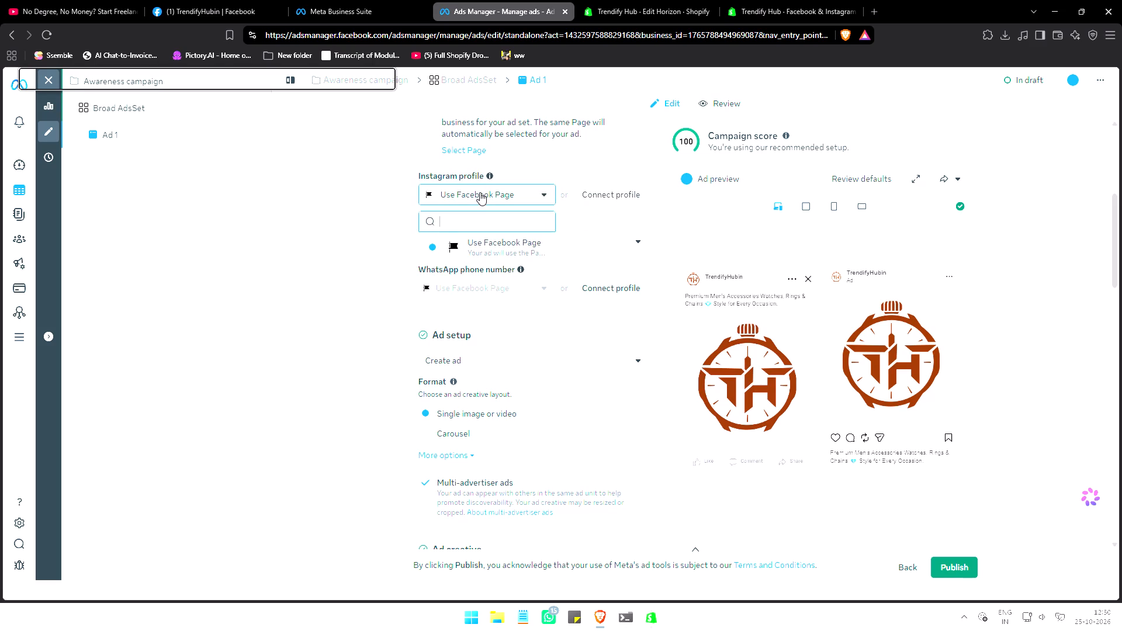
click(480, 192)
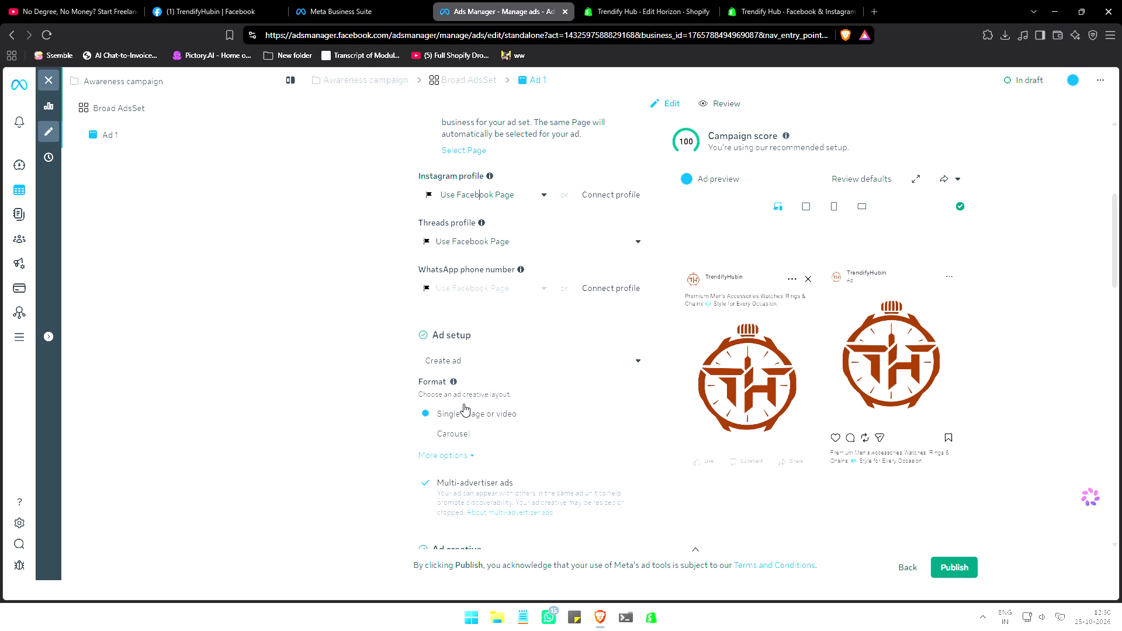
Review the ad's identity, setup and creative sections, and recheck the ad creation choices, keeping Create ad.
scroll(515, 397, up, 4)
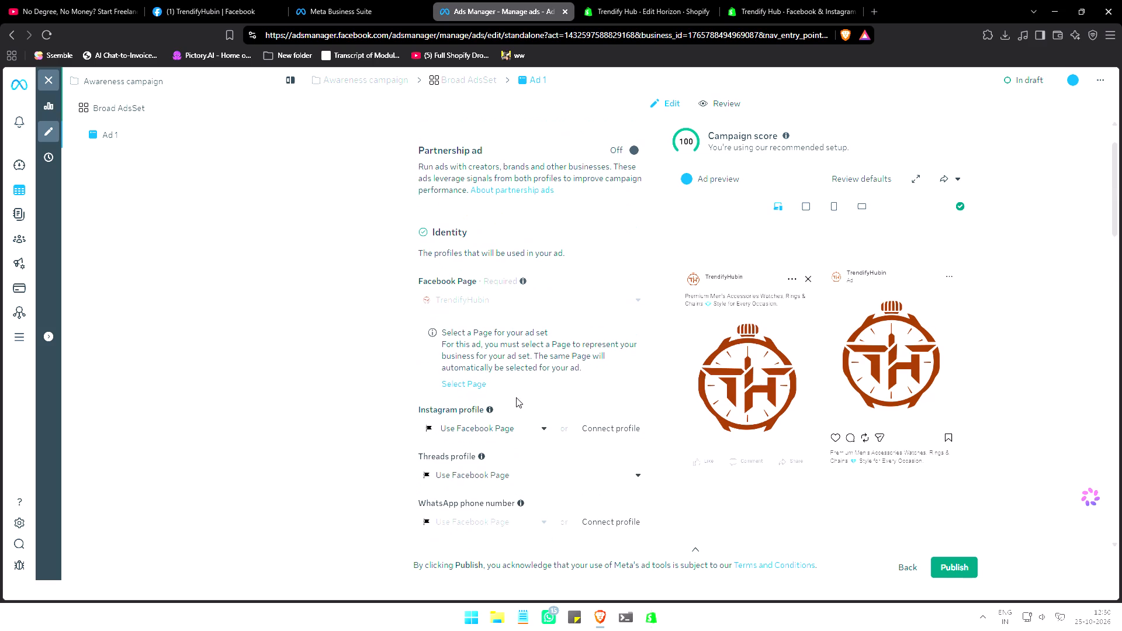
scroll(515, 398, down, 4)
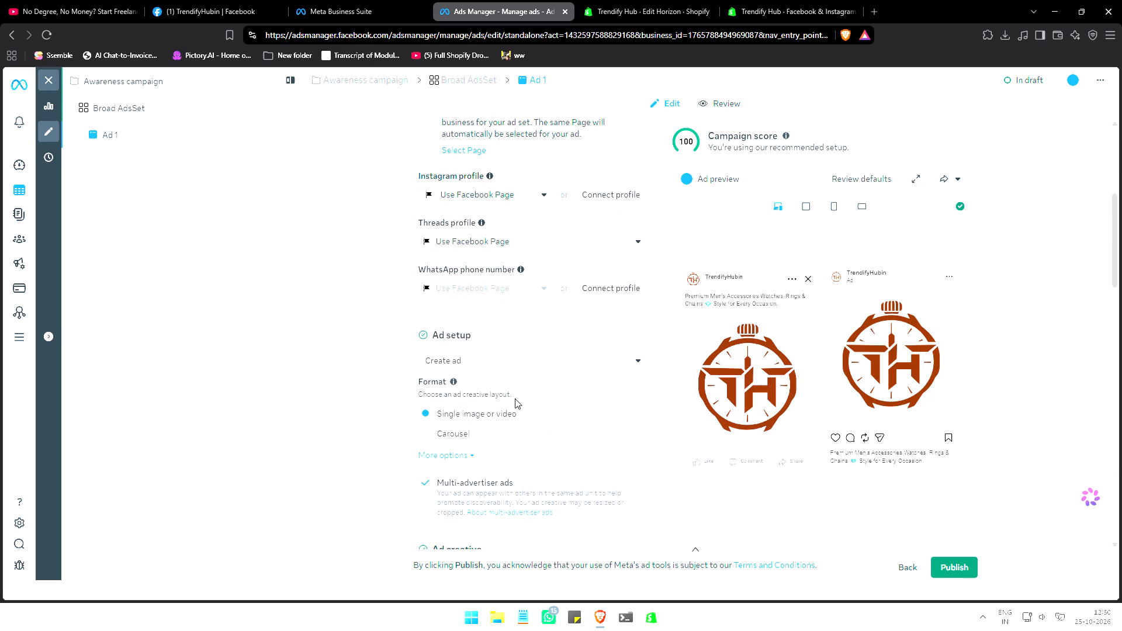
scroll(515, 398, down, 3)
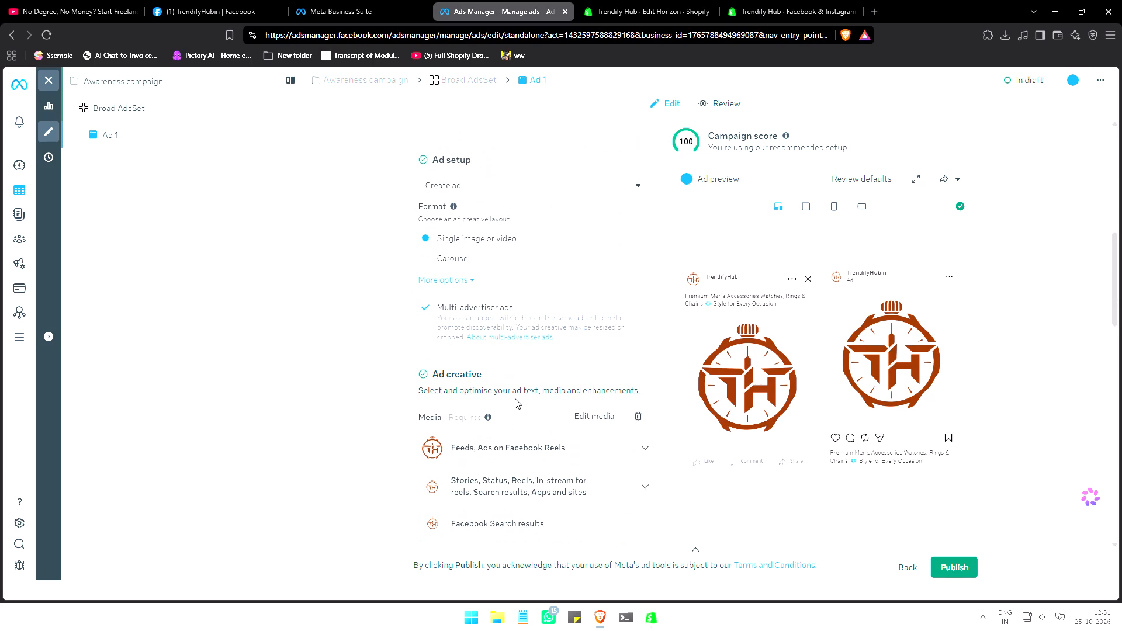
scroll(496, 382, down, 2)
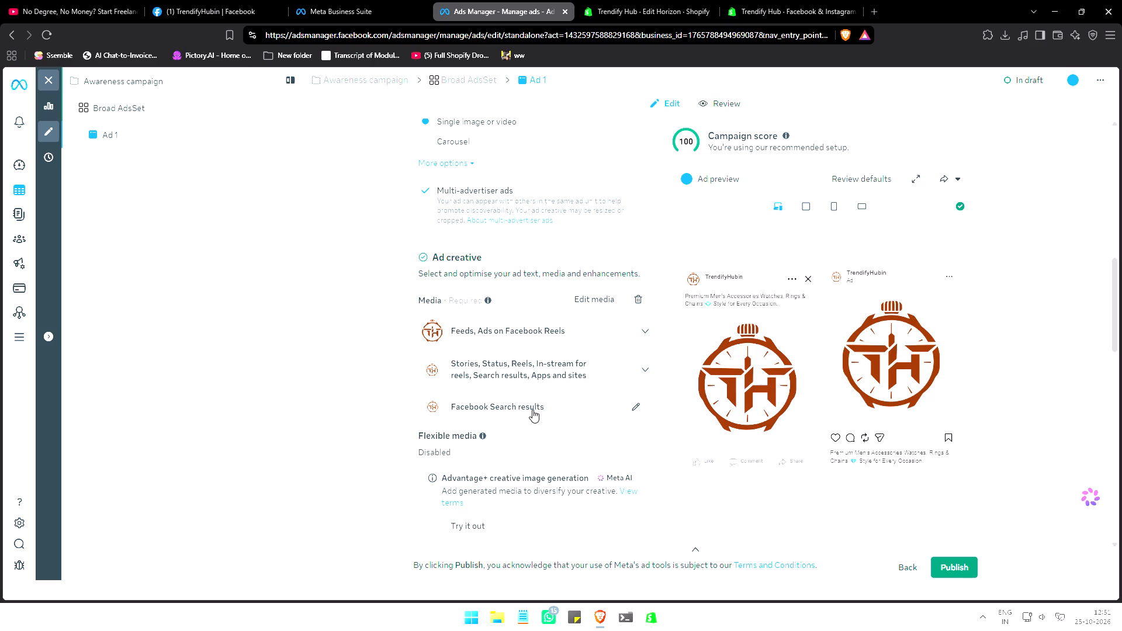
scroll(521, 450, down, 1)
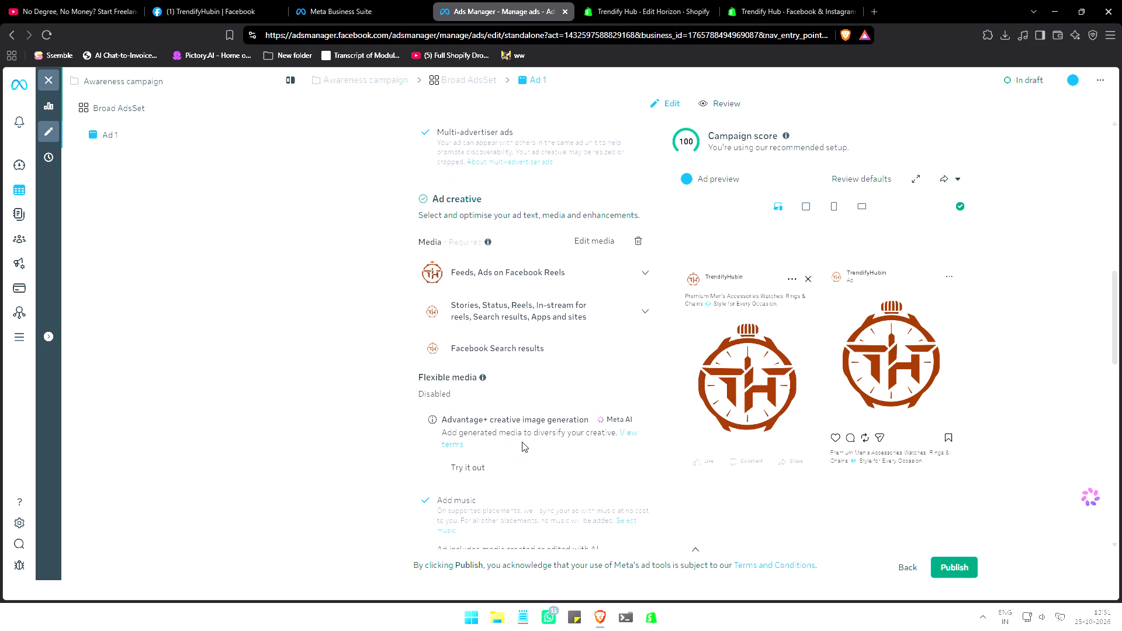
scroll(522, 442, up, 1)
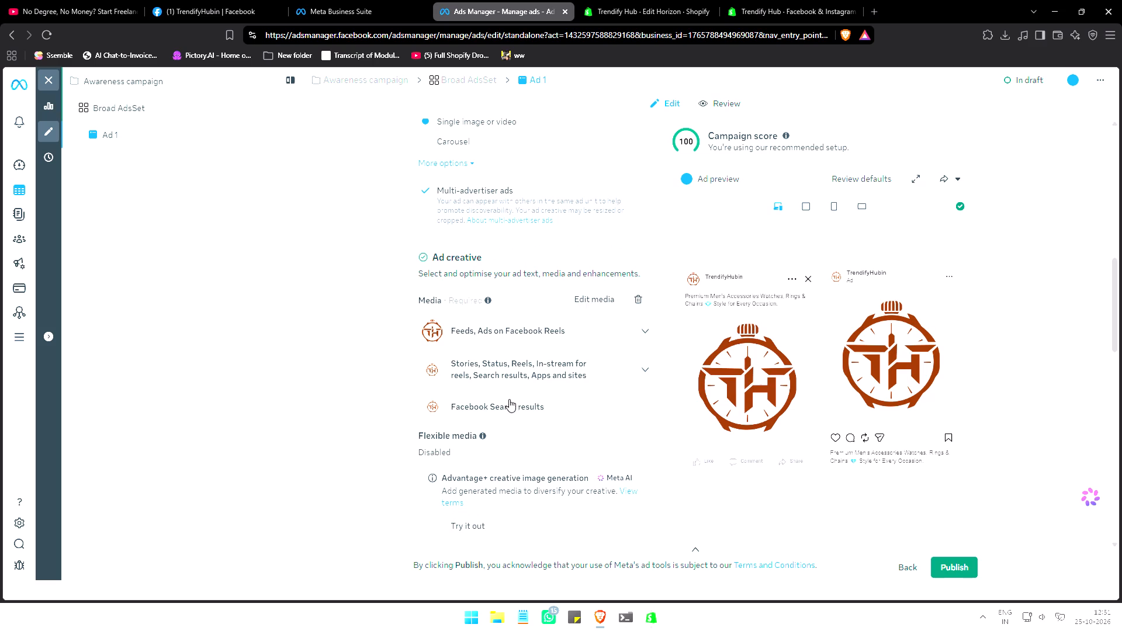
scroll(509, 399, up, 3)
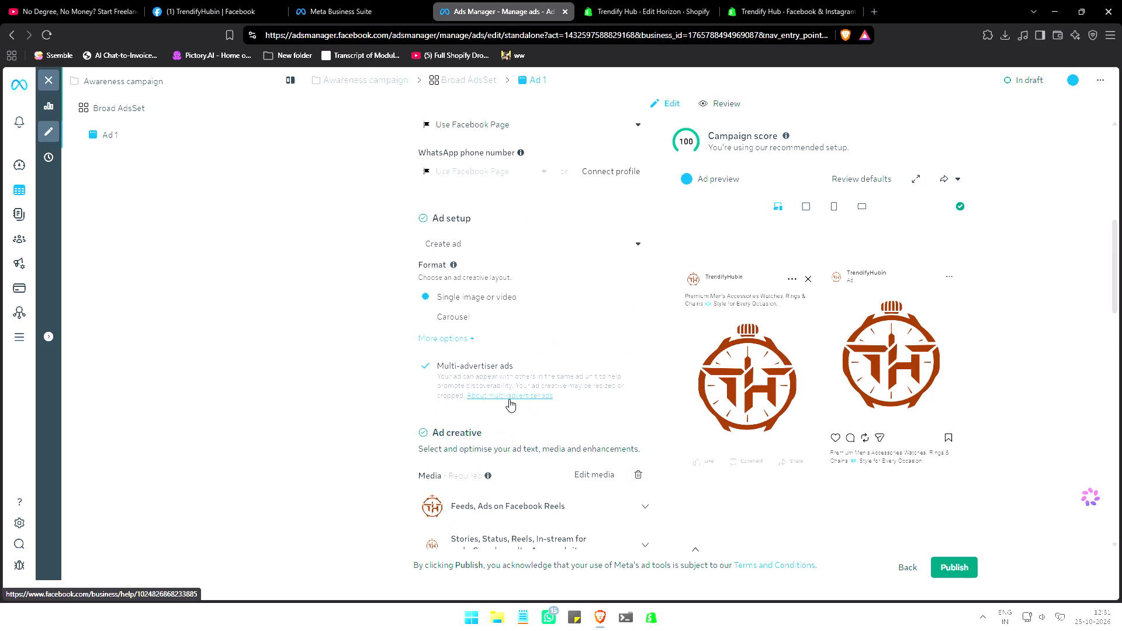
click(508, 241)
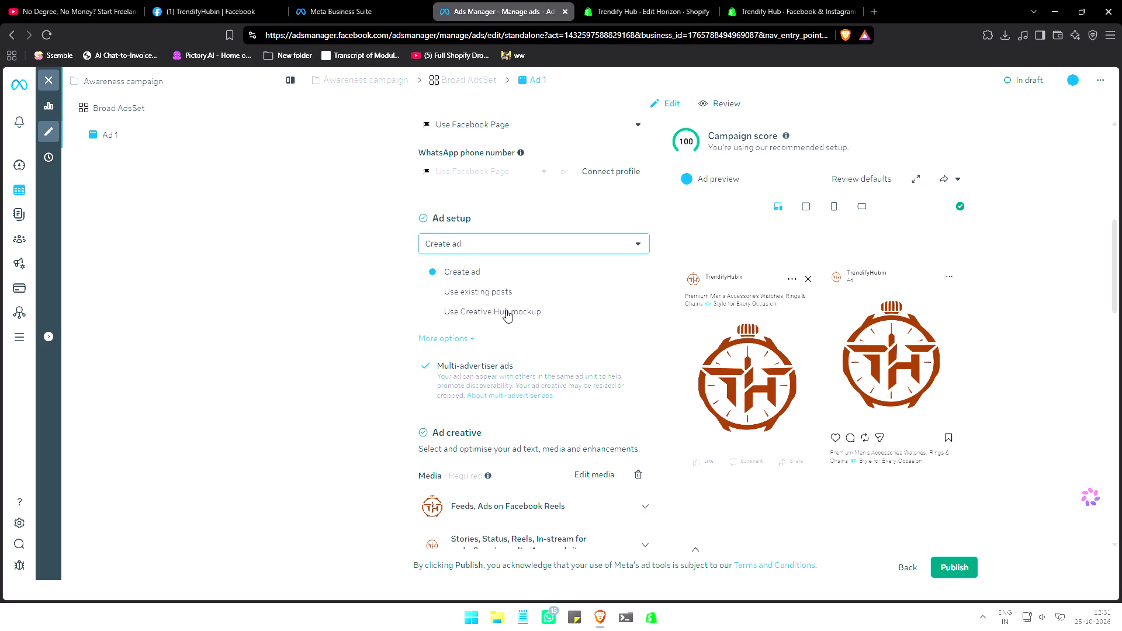
click(517, 249)
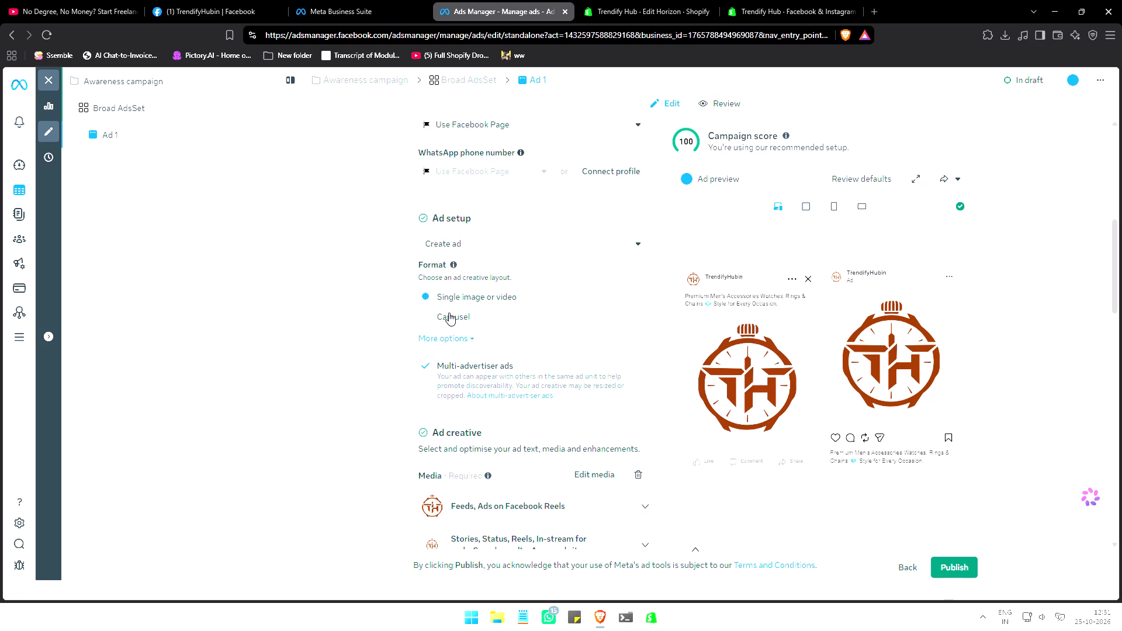
Try the Carousel format for Ad 1, return to Single image or video, and show the additional format options.
click(442, 315)
click(431, 295)
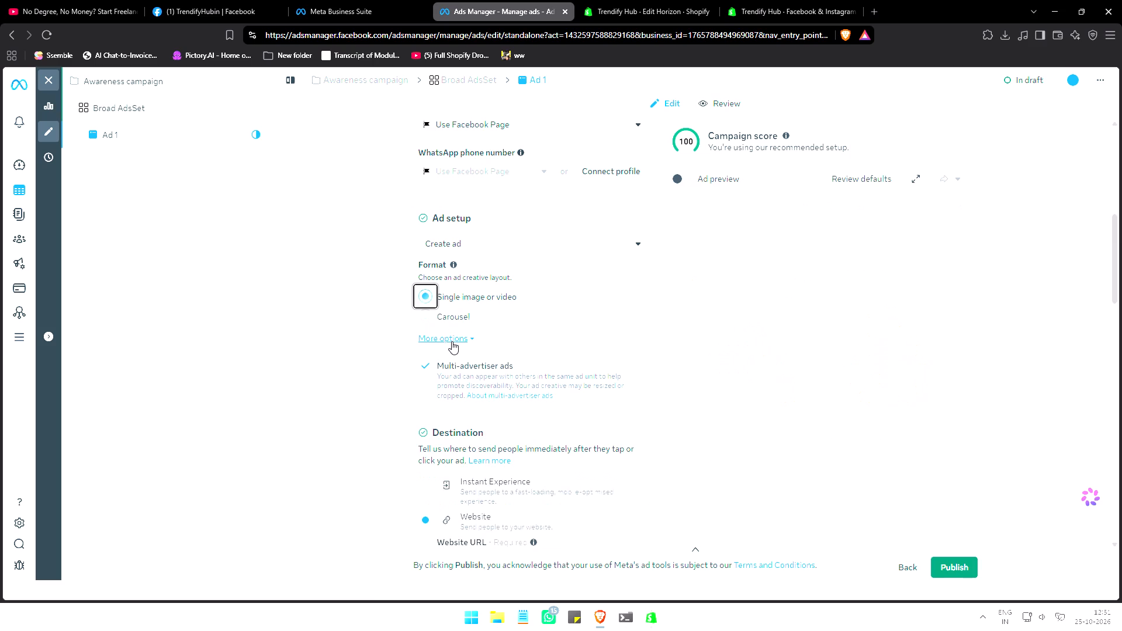
click(452, 342)
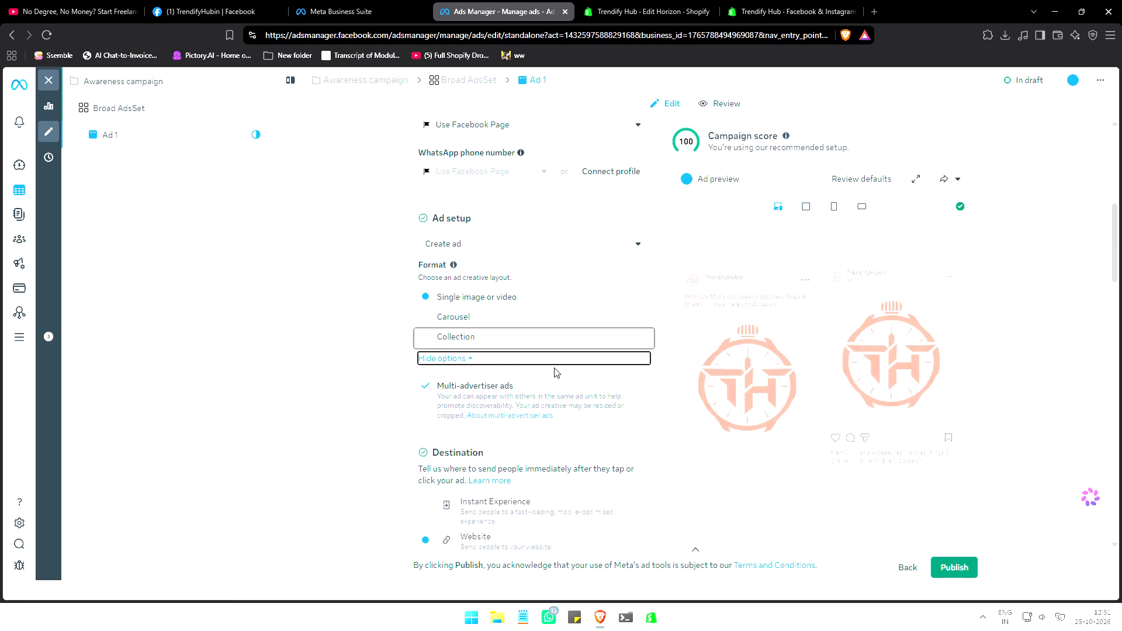
Review Ad 1's settings from the identity section through destination, creative and text to languages and tracking.
scroll(554, 367, down, 3)
scroll(540, 481, down, 4)
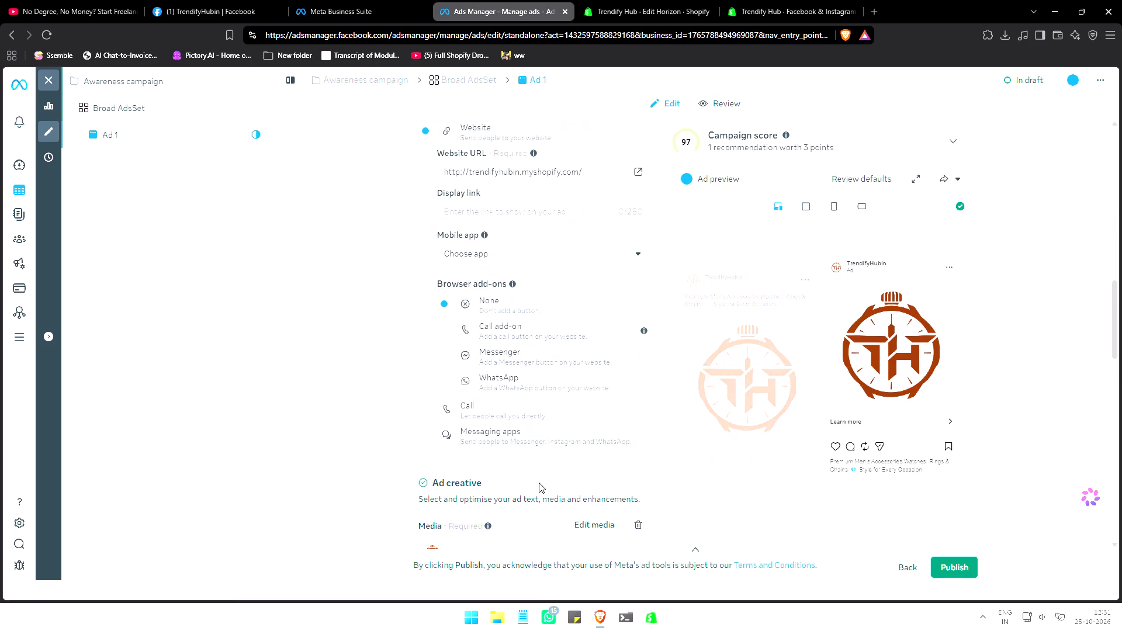
scroll(539, 483, up, 2)
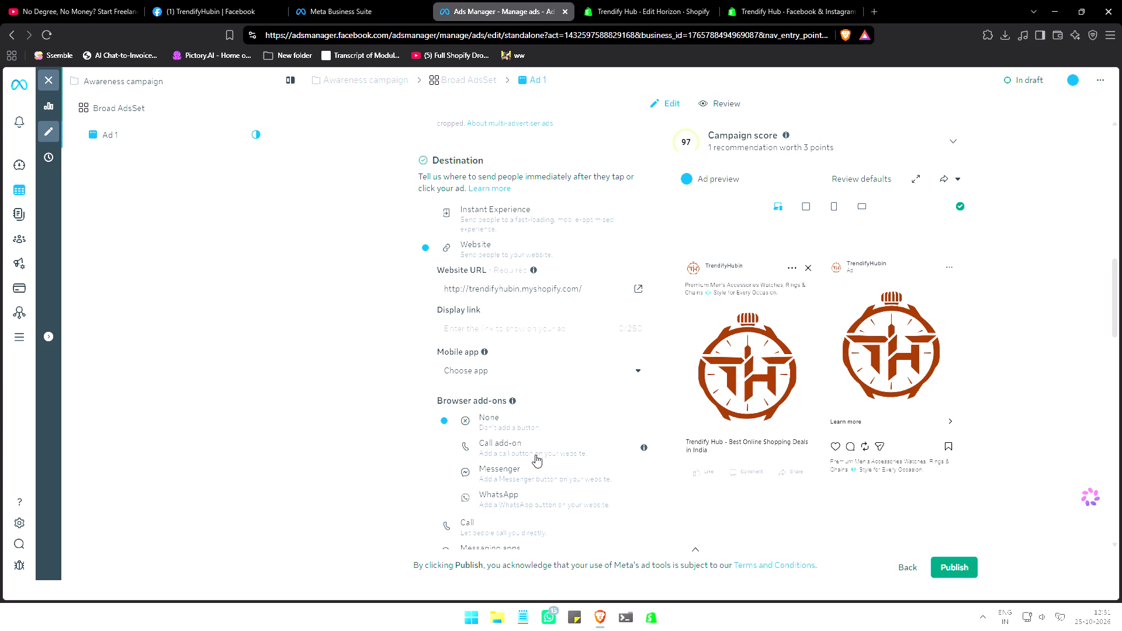
scroll(531, 465, down, 12)
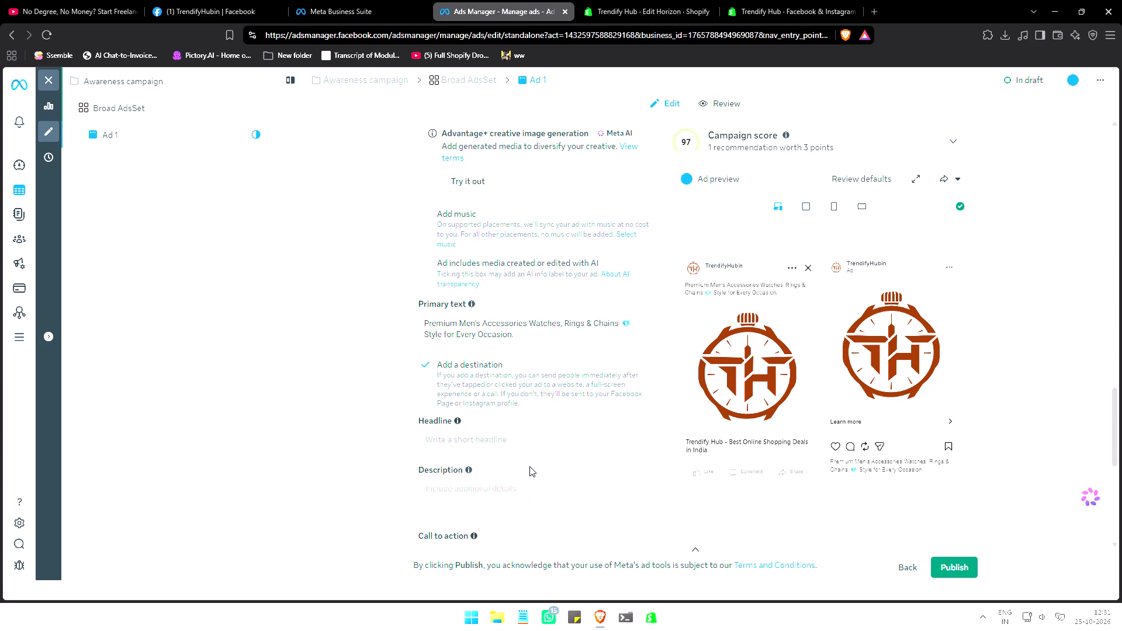
scroll(525, 469, down, 11)
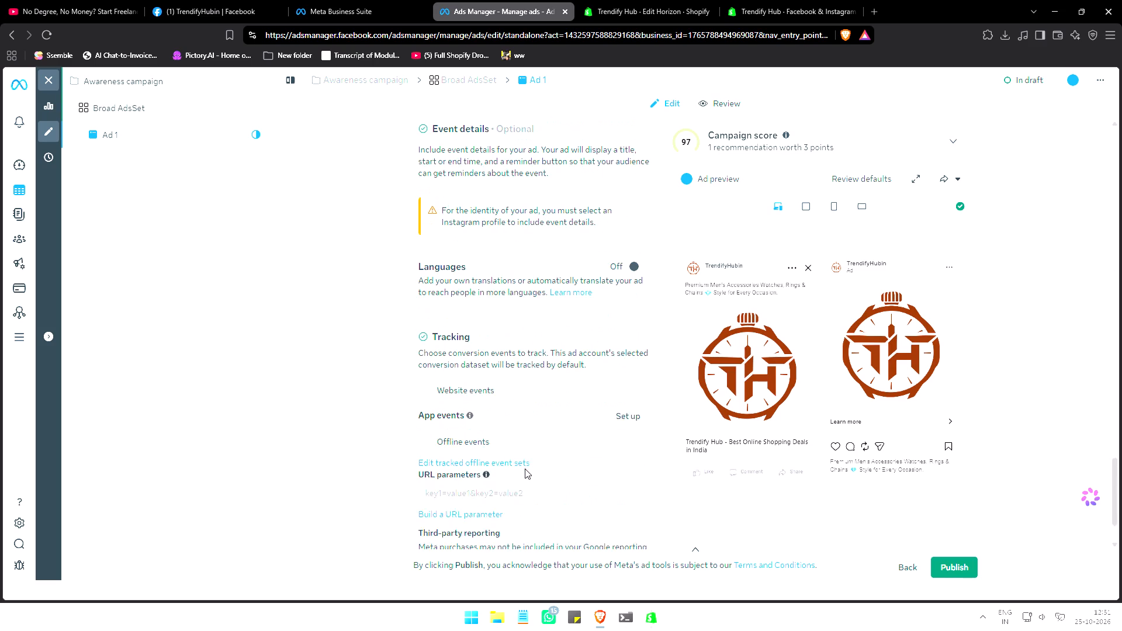
scroll(525, 469, down, 10)
scroll(525, 469, up, 15)
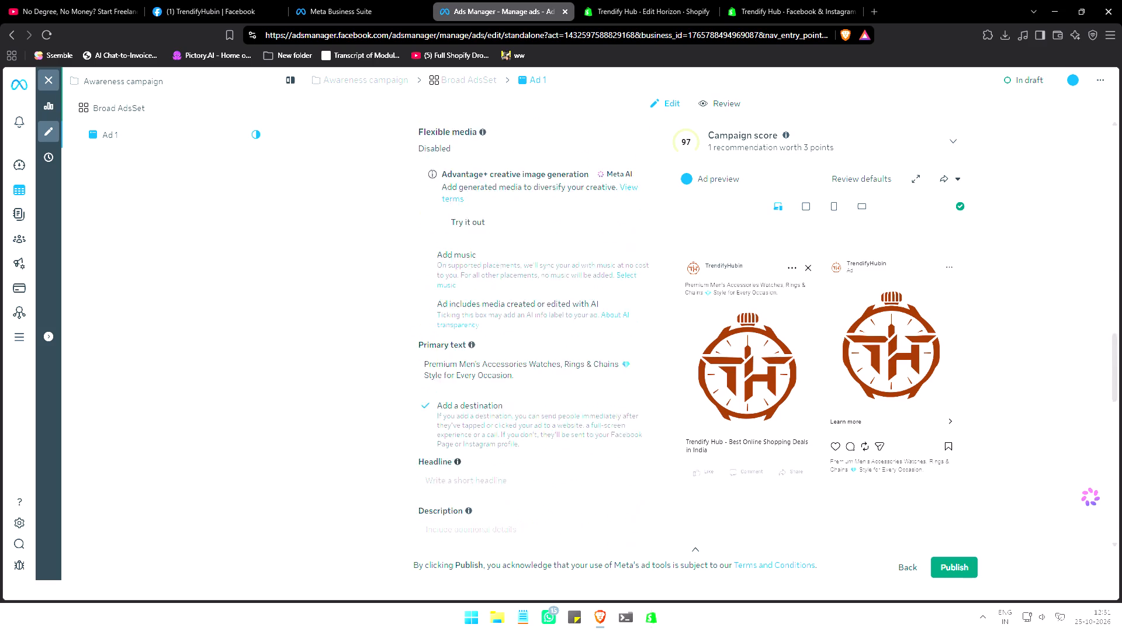
scroll(527, 467, up, 20)
scroll(527, 467, up, 5)
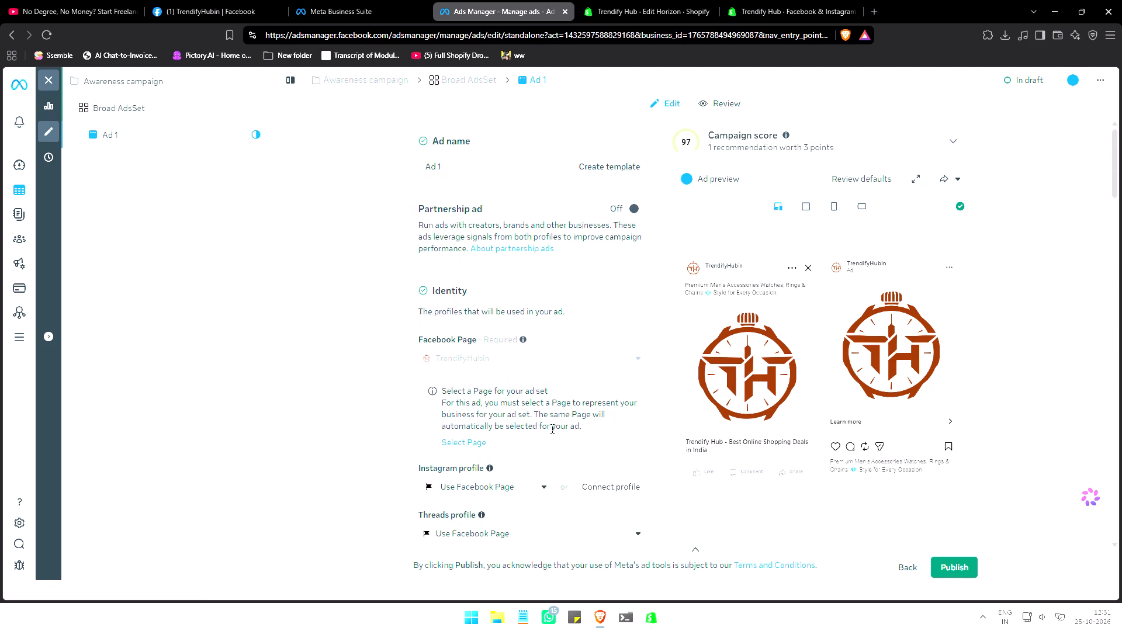
scroll(528, 545, up, 5)
scroll(487, 497, up, 5)
scroll(480, 260, up, 5)
scroll(437, 444, down, 4)
scroll(437, 444, up, 2)
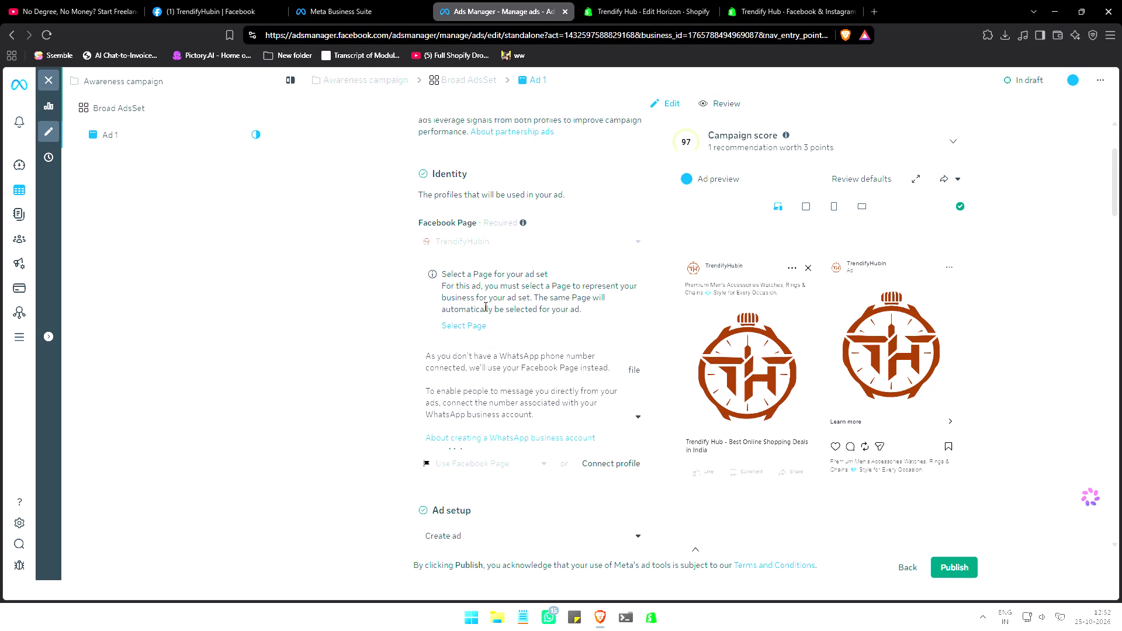
Follow the Page selection link to the Broad AdsSet ad set, look over its performance goal options, and return to Ad 1.
click(469, 323)
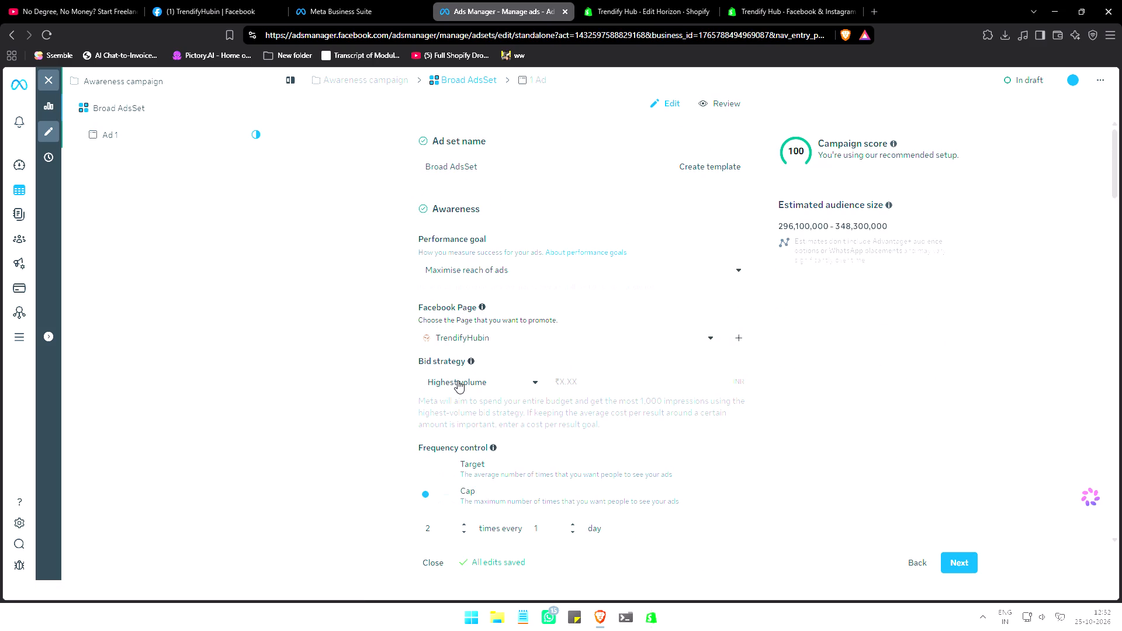
click(521, 271)
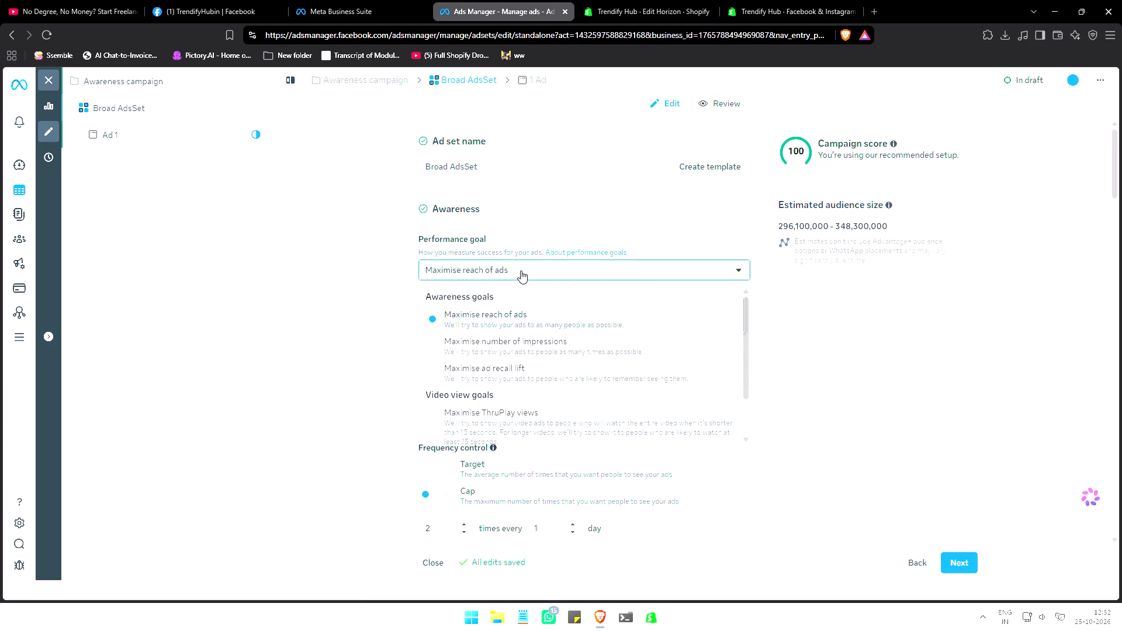
click(521, 271)
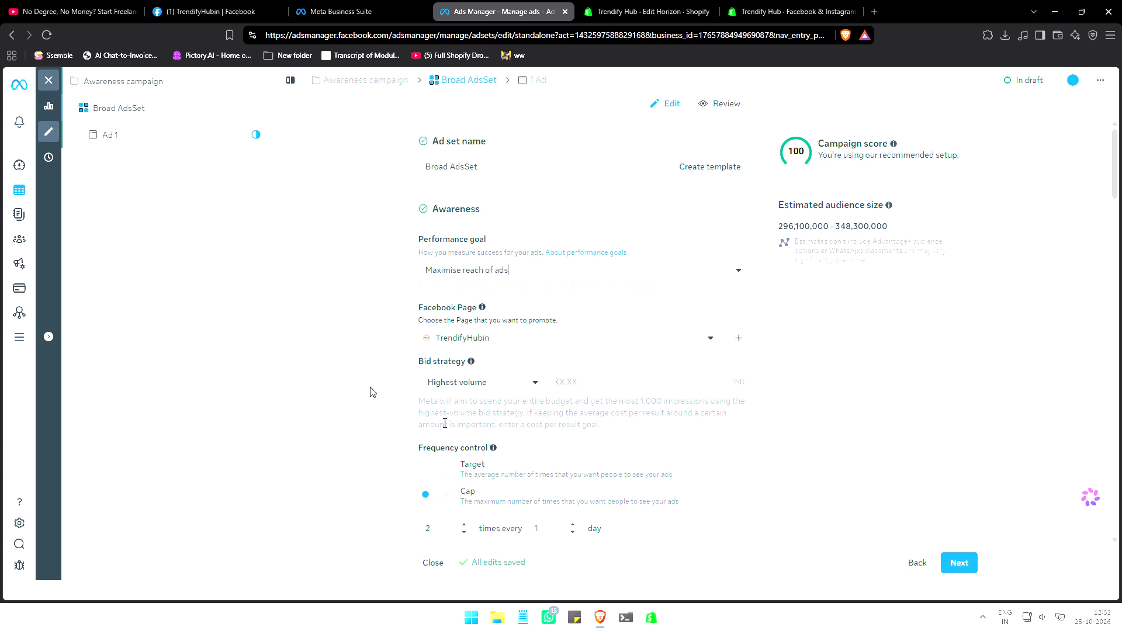
click(179, 137)
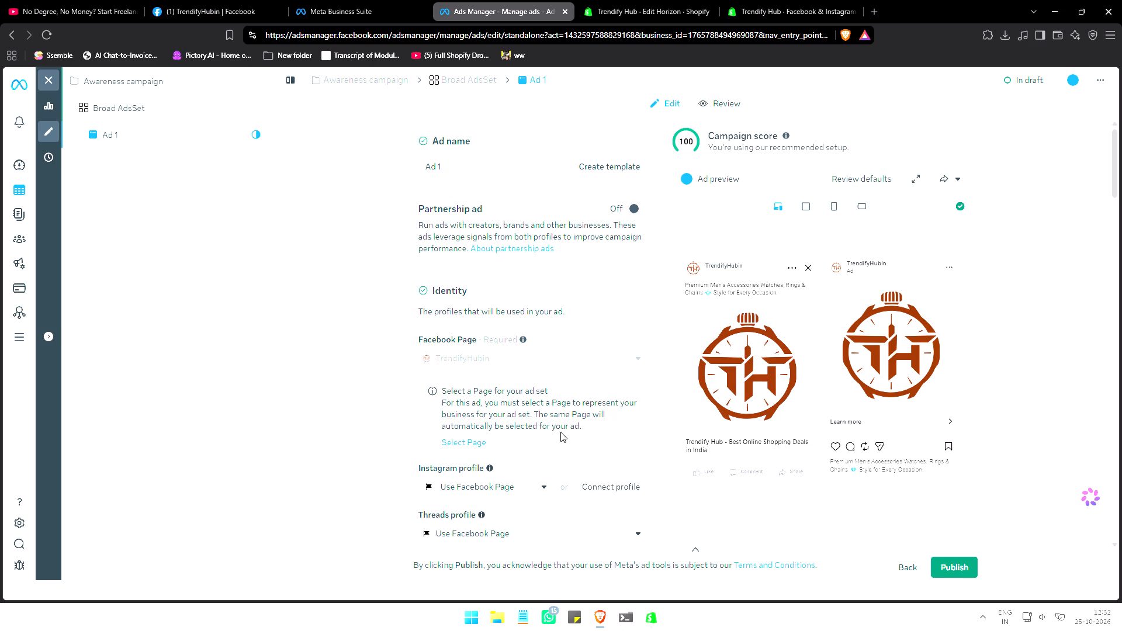
Search Ad 1's Instagram profile choices for the account name, and close the list without choosing another profile.
scroll(560, 432, down, 3)
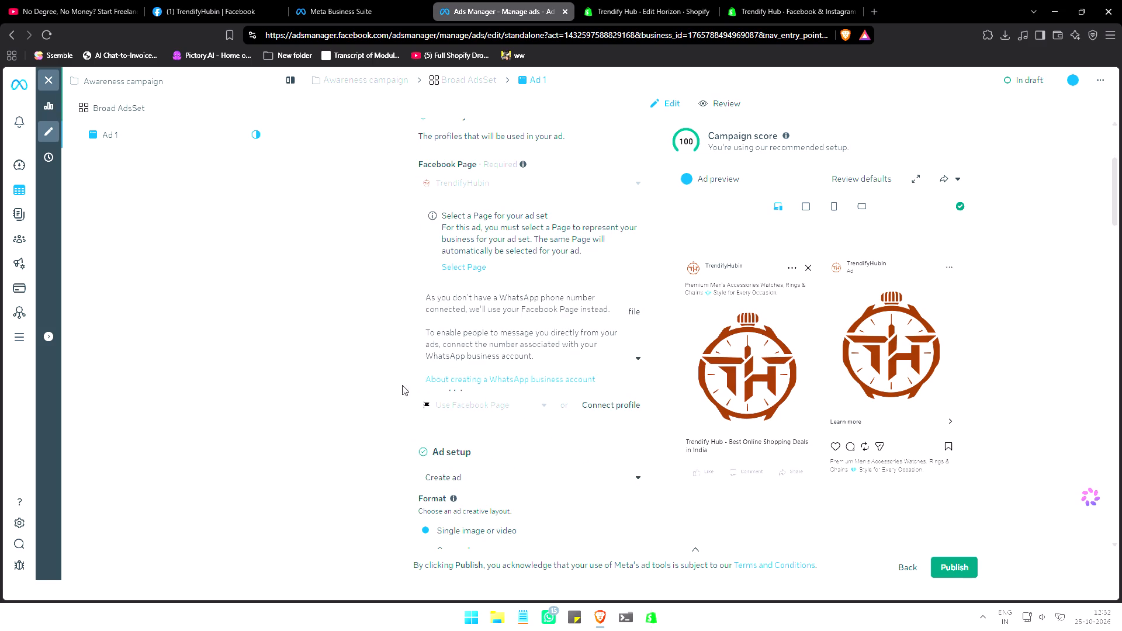
click(485, 306)
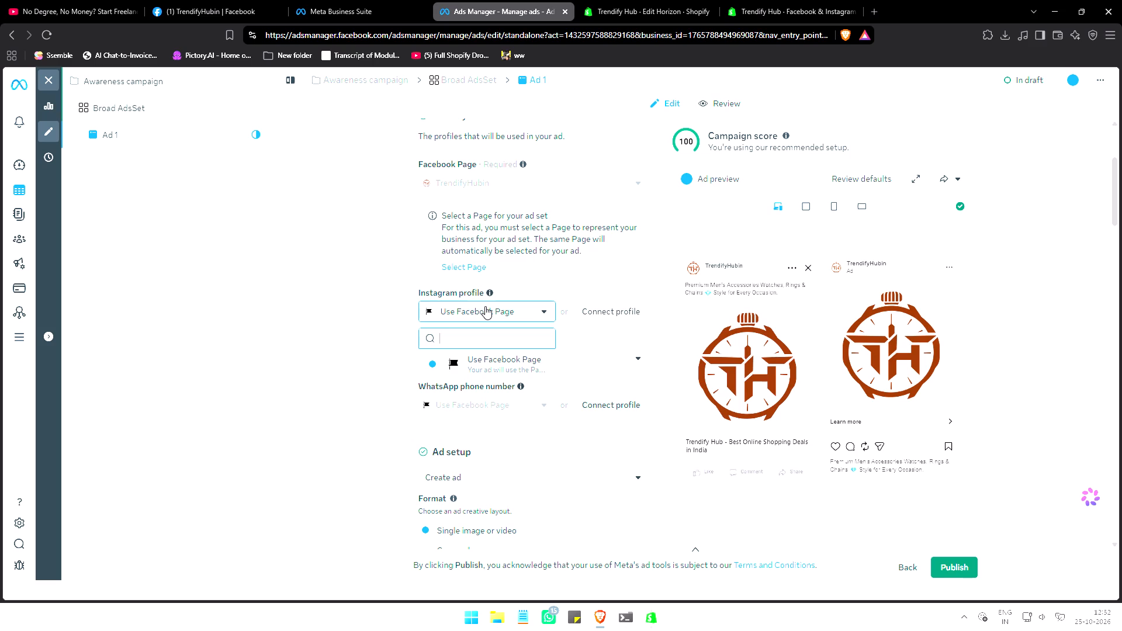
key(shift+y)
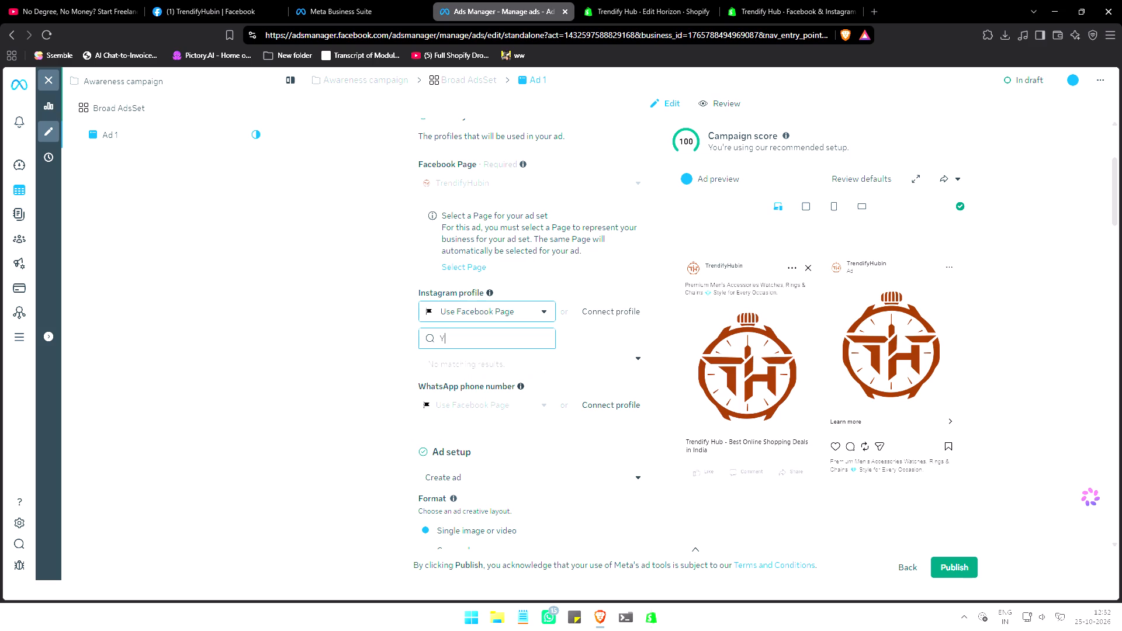
key(BackSpace)
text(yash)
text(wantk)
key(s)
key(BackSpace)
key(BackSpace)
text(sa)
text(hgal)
click(599, 300)
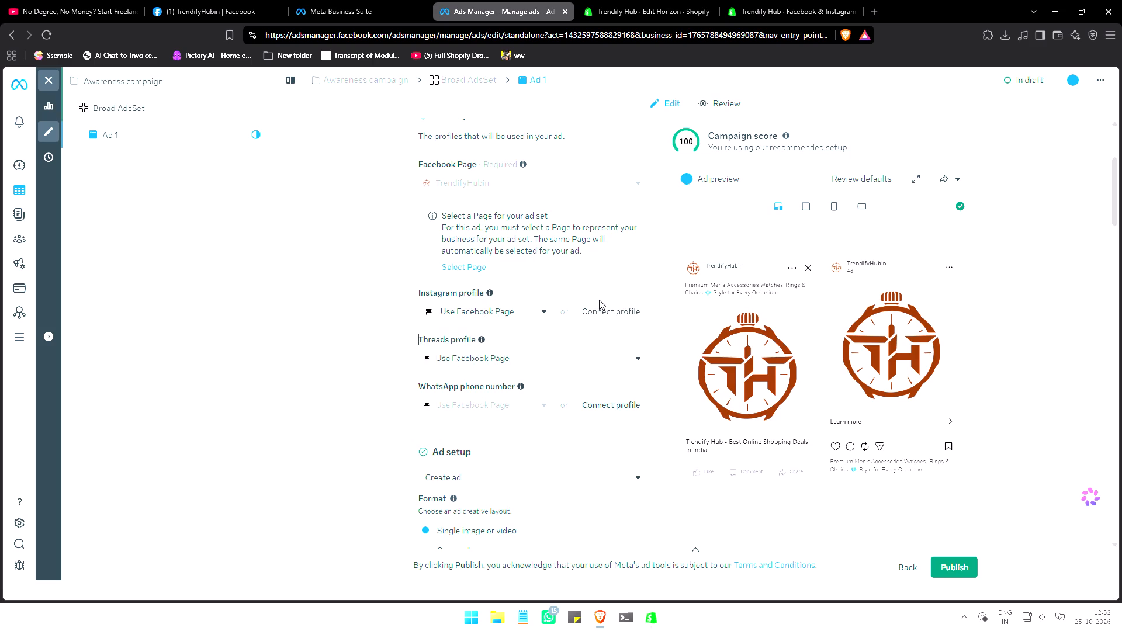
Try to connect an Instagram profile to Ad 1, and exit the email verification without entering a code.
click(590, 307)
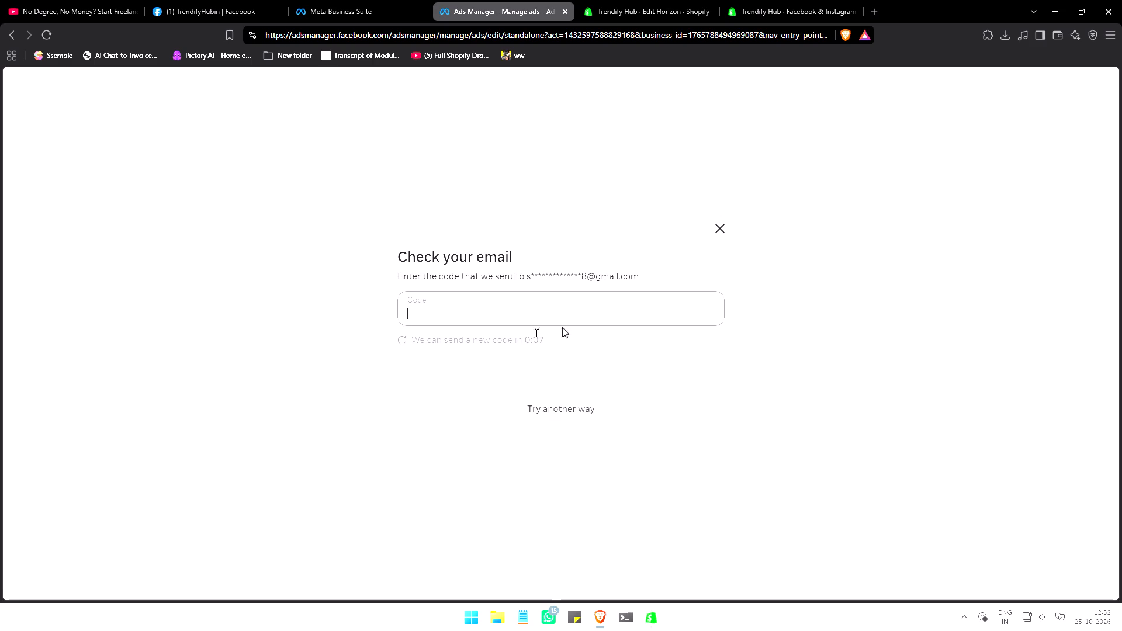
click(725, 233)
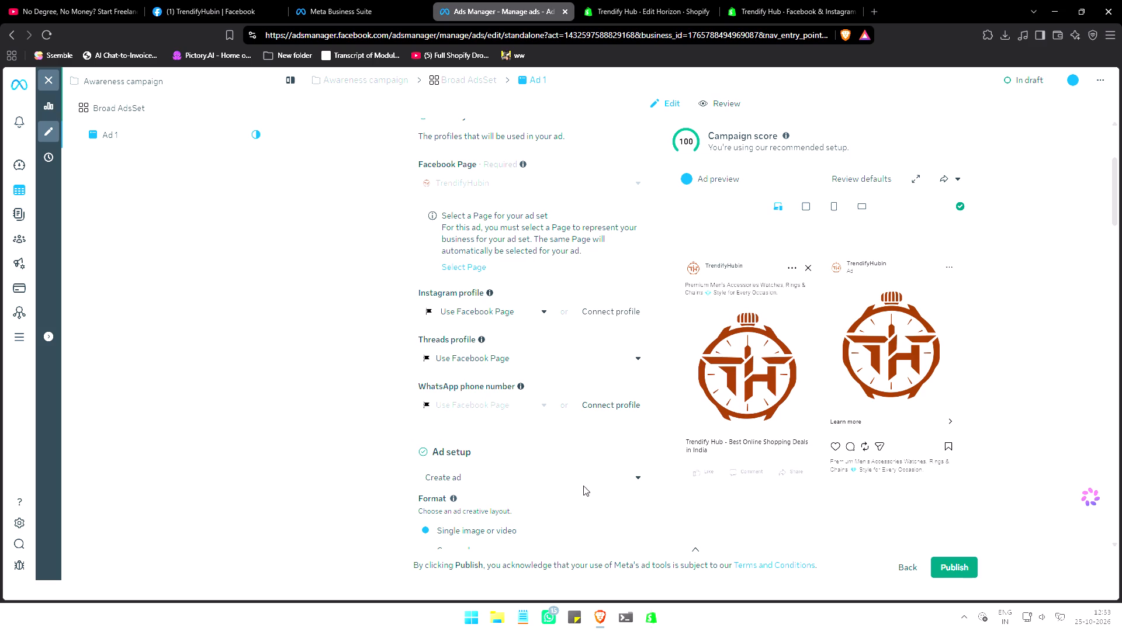
Select the 1536 × 1024 watch and jewellery photo from the TrendifyHubin Page images as Ad 1's media and continue to cropping.
scroll(515, 502, down, 8)
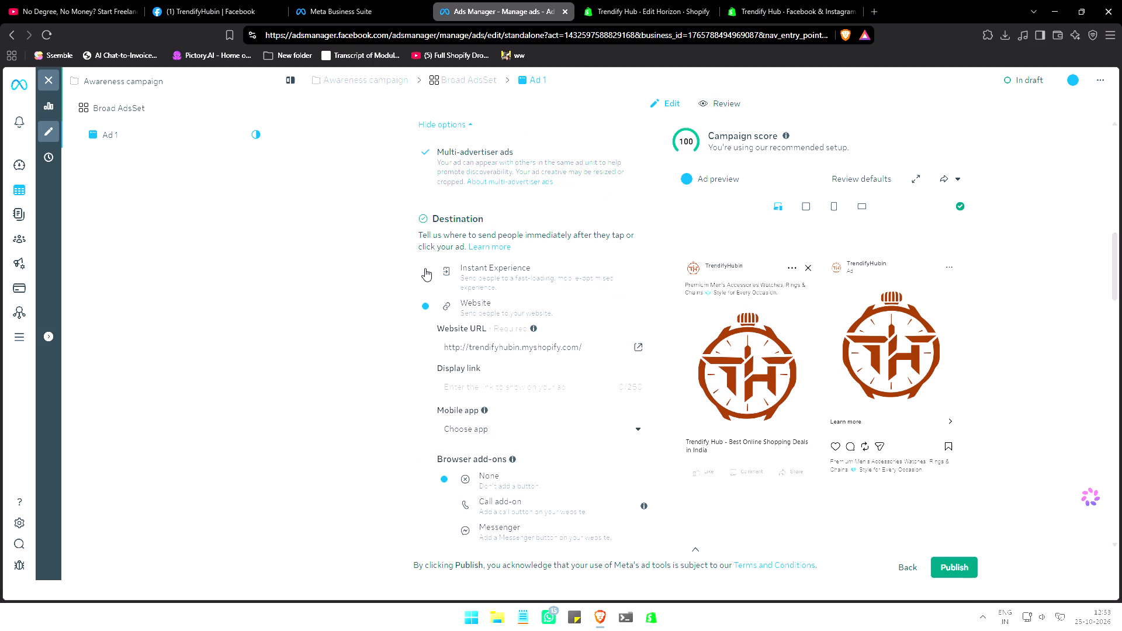
scroll(493, 379, down, 8)
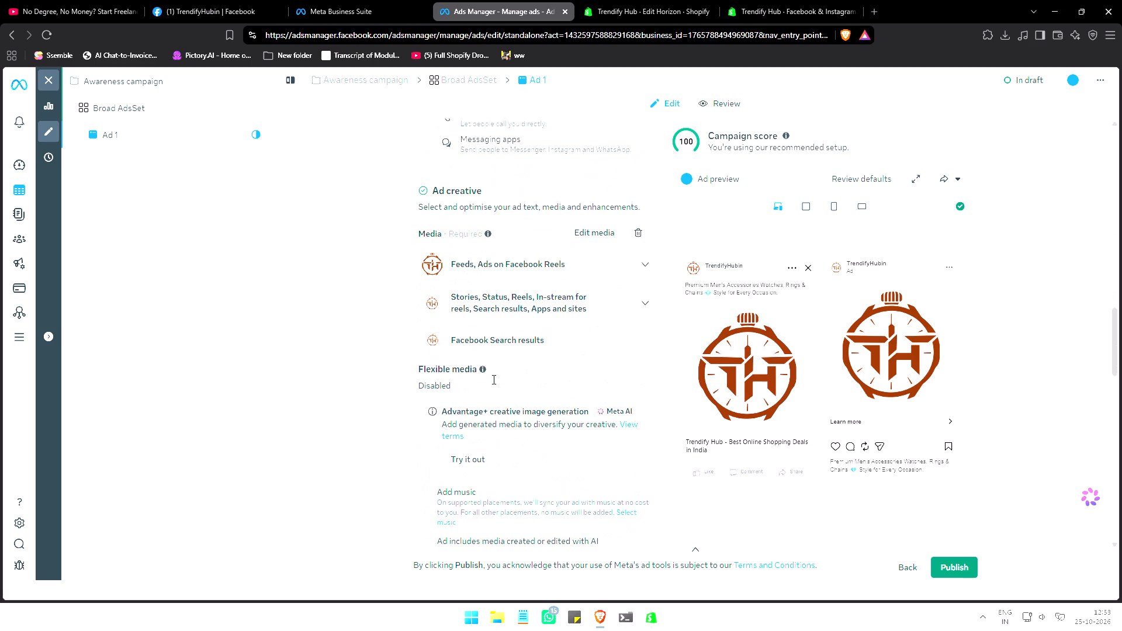
click(594, 235)
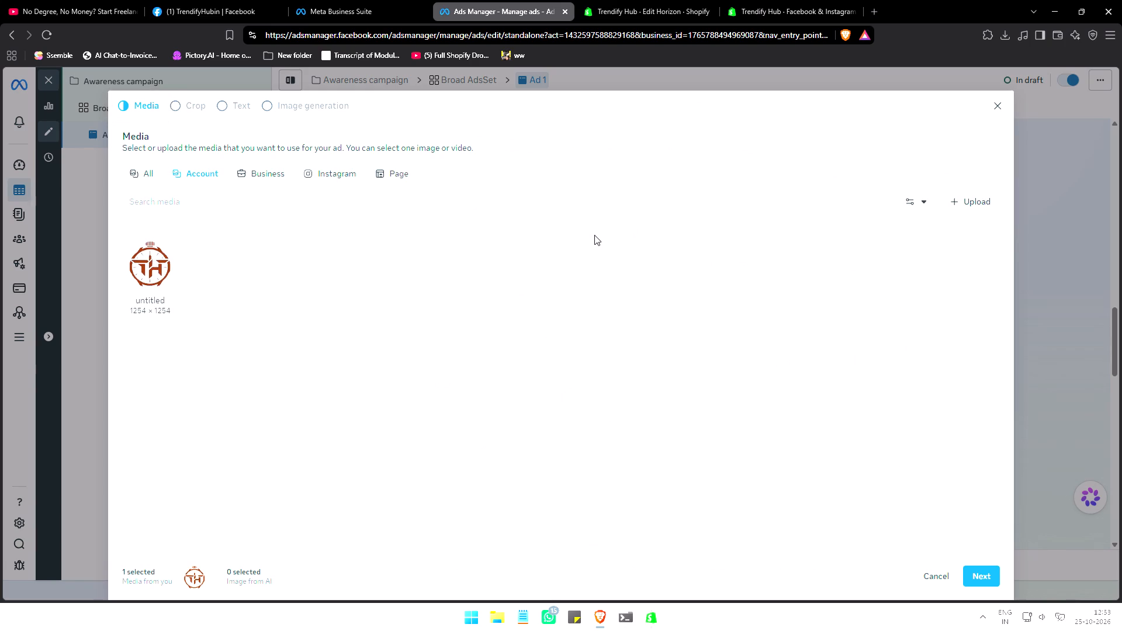
click(153, 152)
click(141, 168)
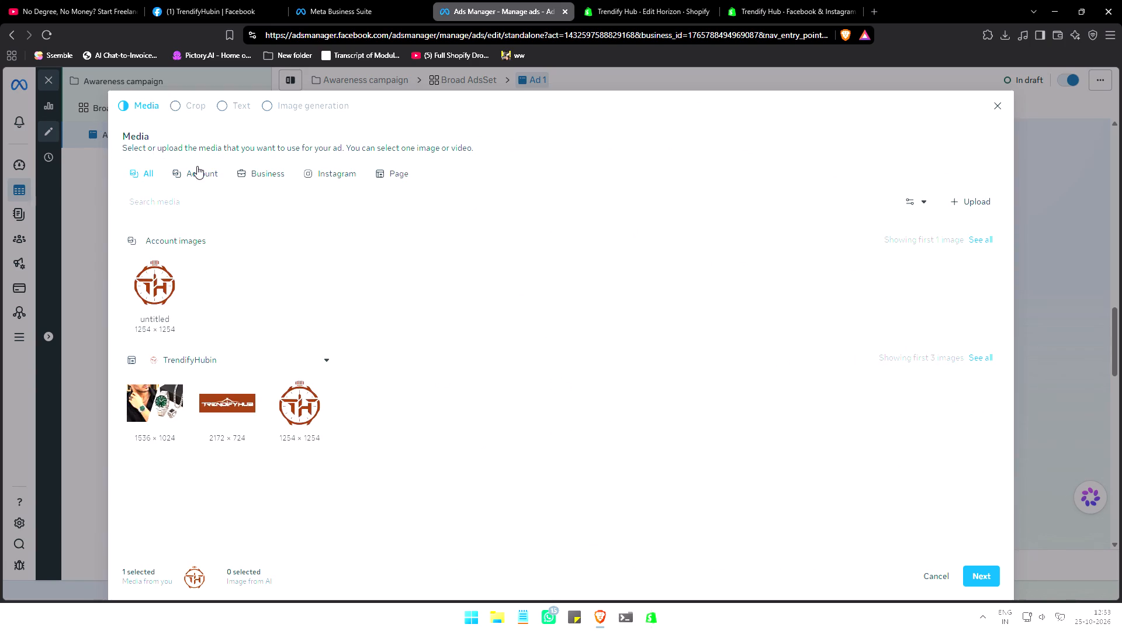
click(153, 412)
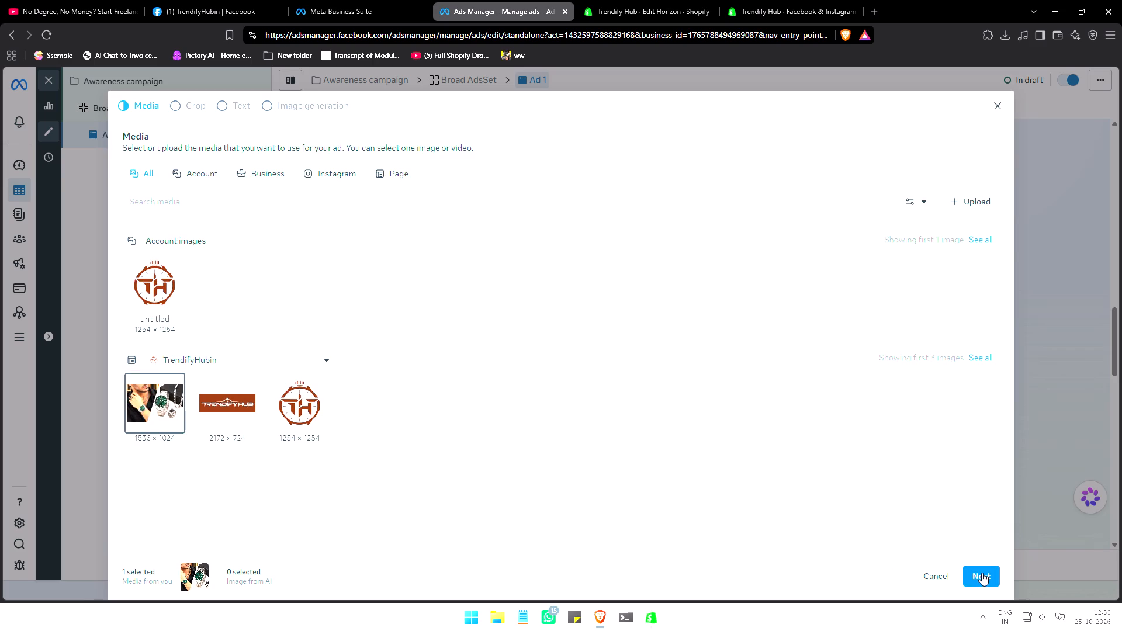
click(150, 394)
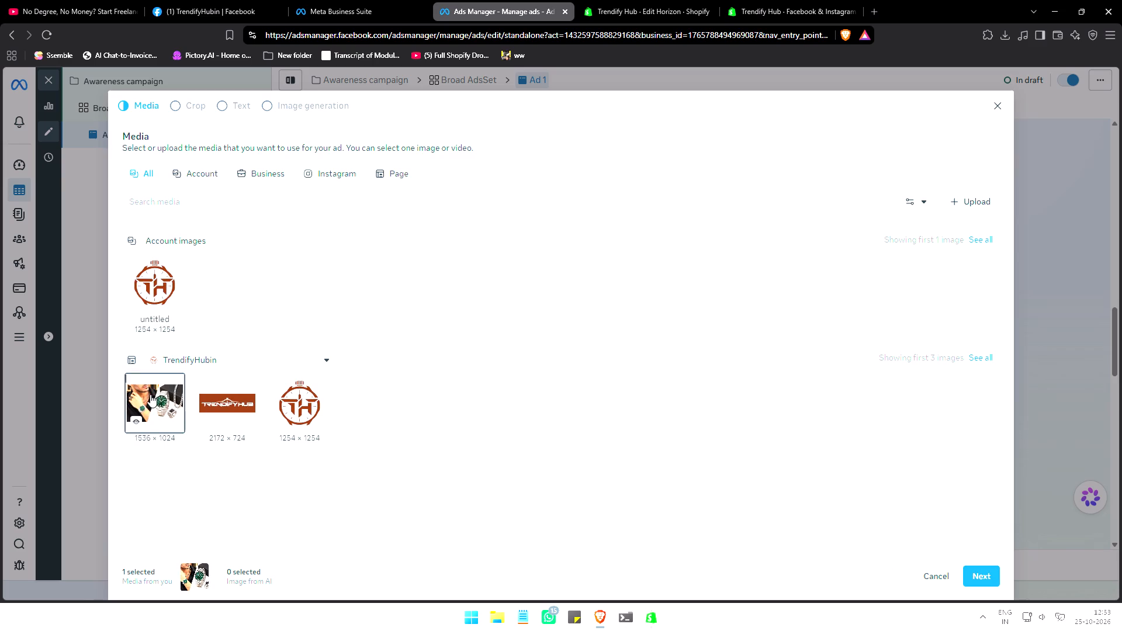
click(137, 419)
click(140, 385)
click(971, 574)
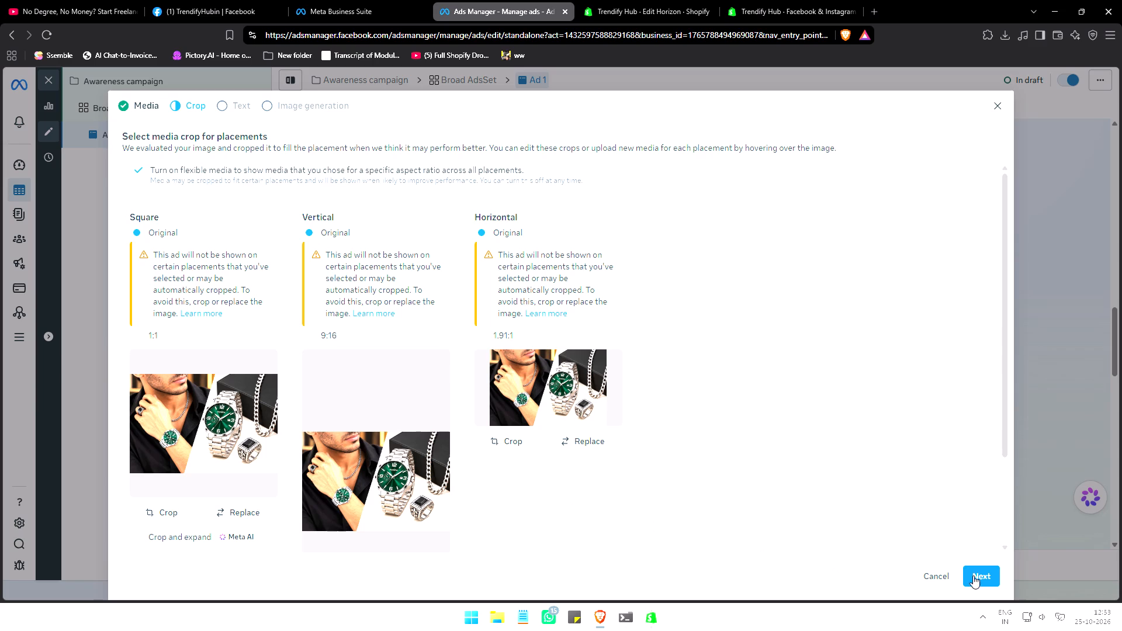
Keep the original square, vertical and horizontal crops with Crop and expand off, and proceed to the ad text.
click(144, 538)
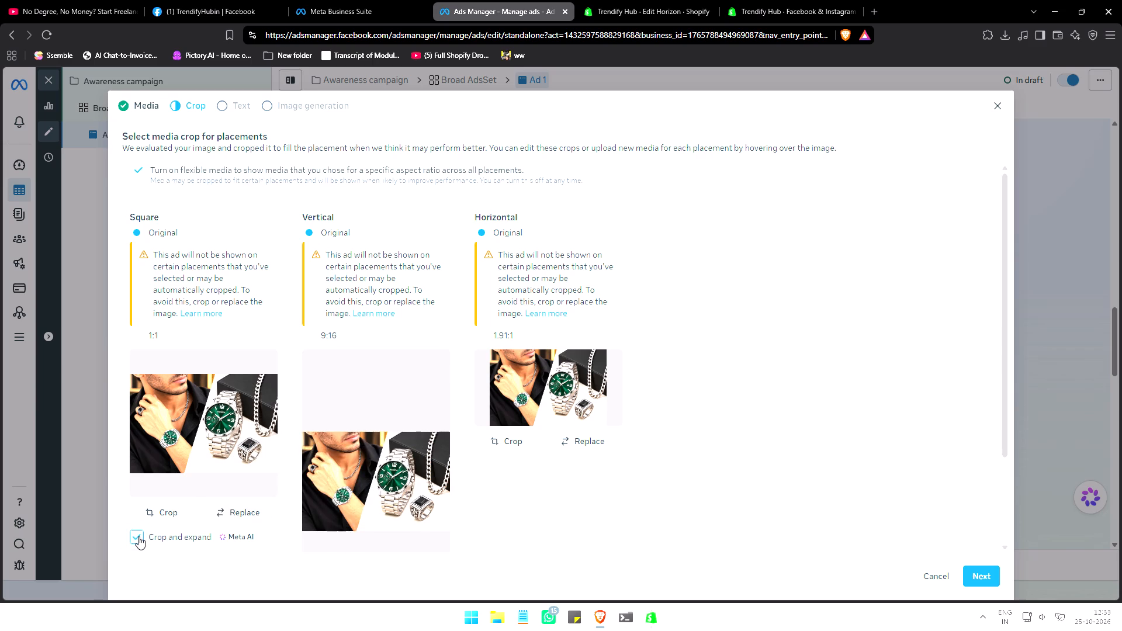
click(138, 536)
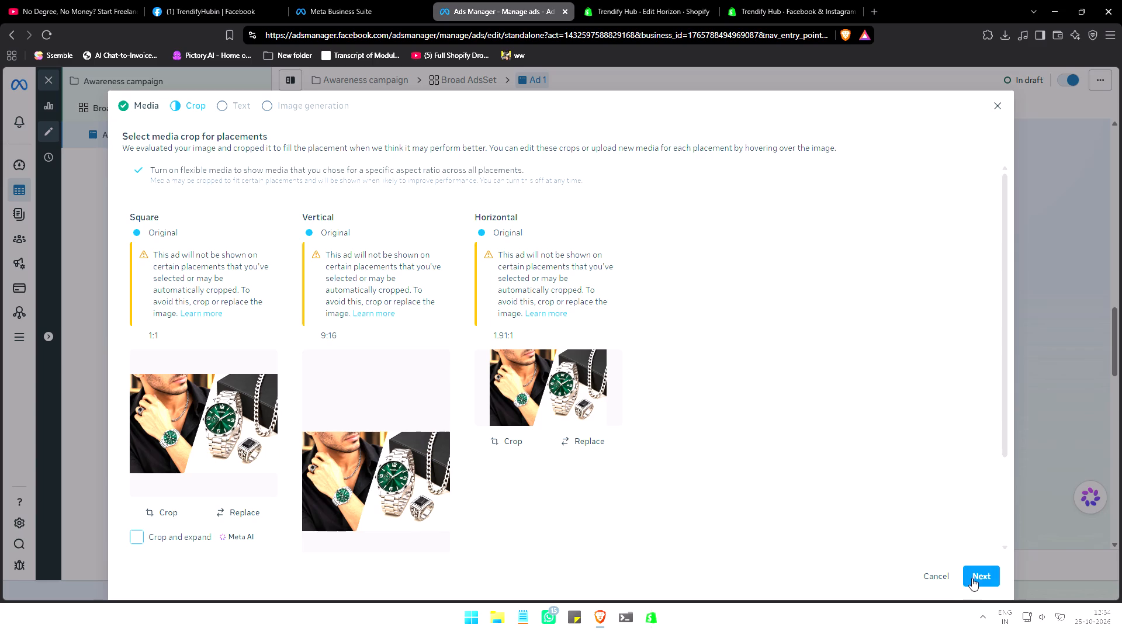
click(972, 578)
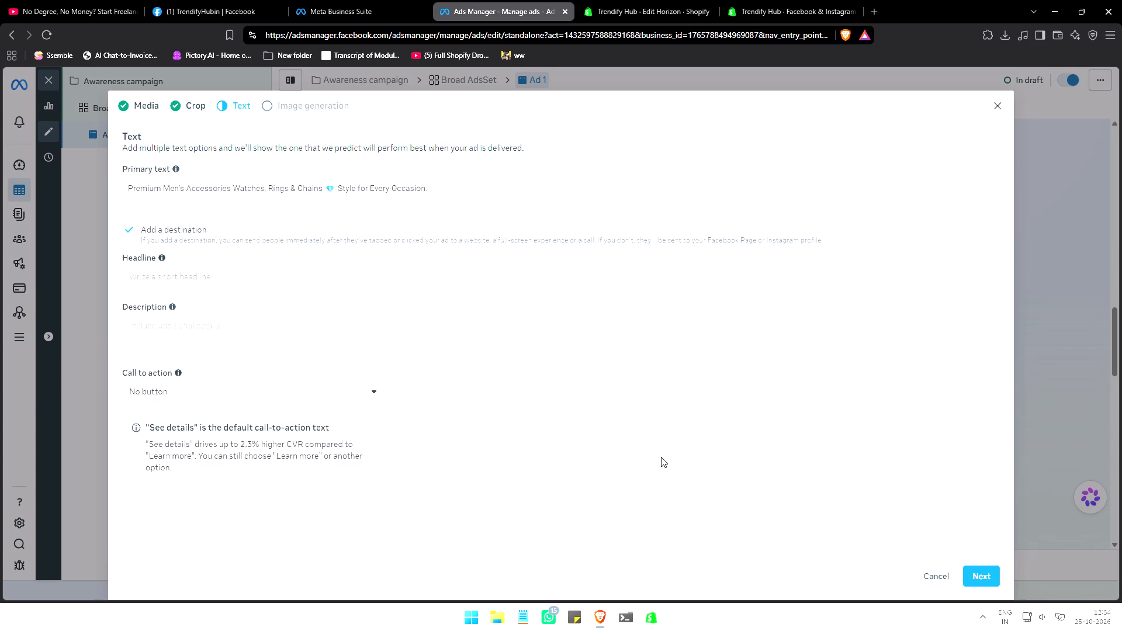
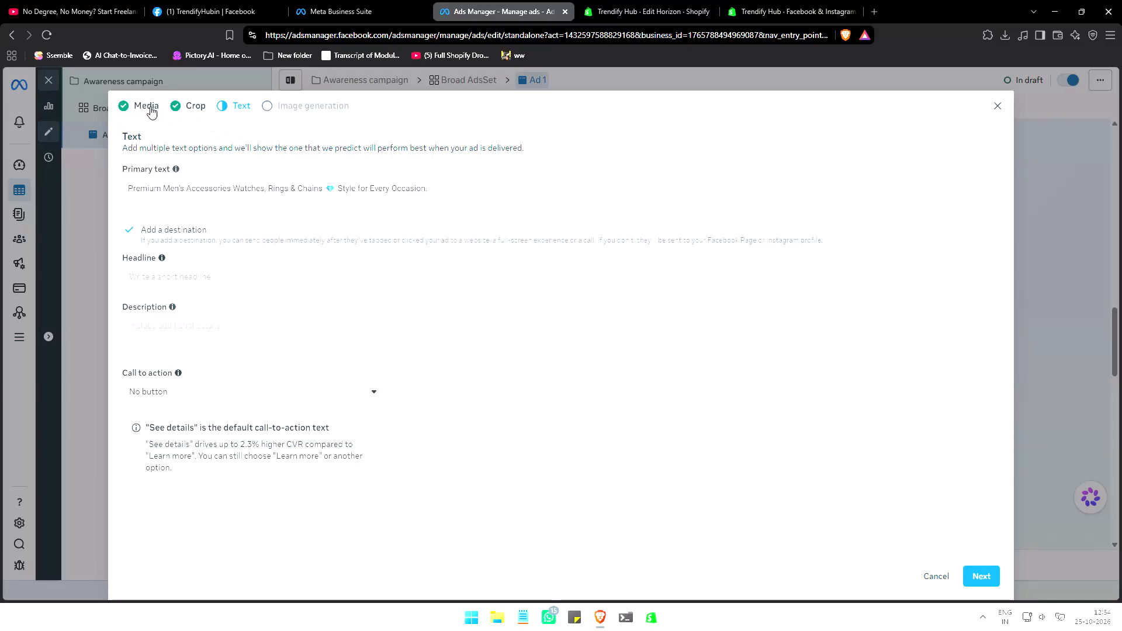
Return to the media selection stage of the ad's creative setup.
click(147, 105)
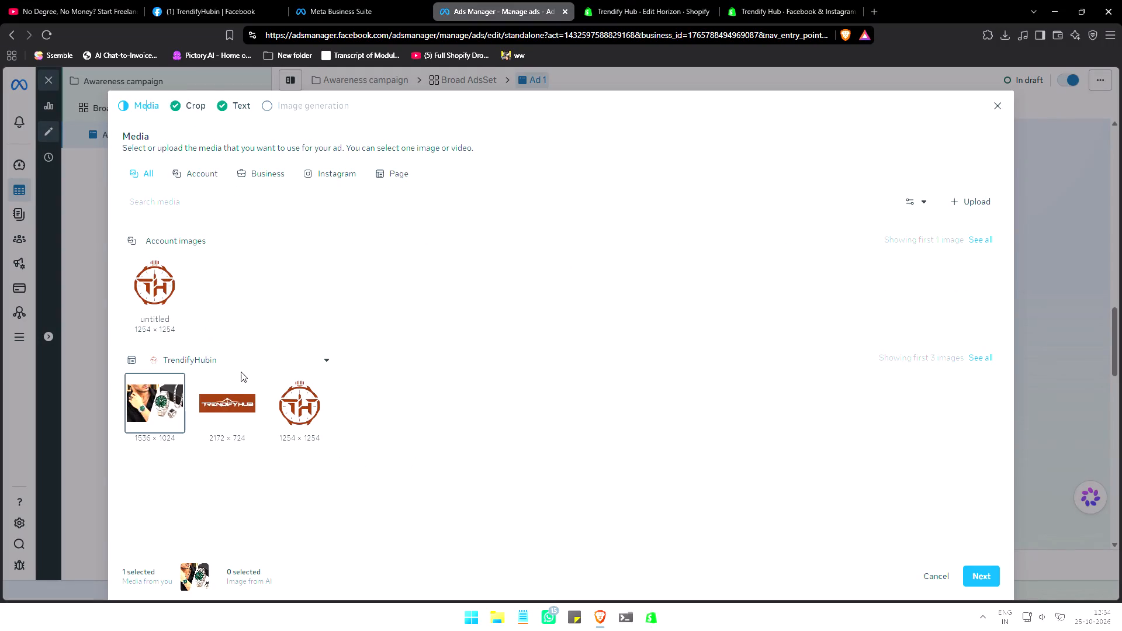
click(242, 364)
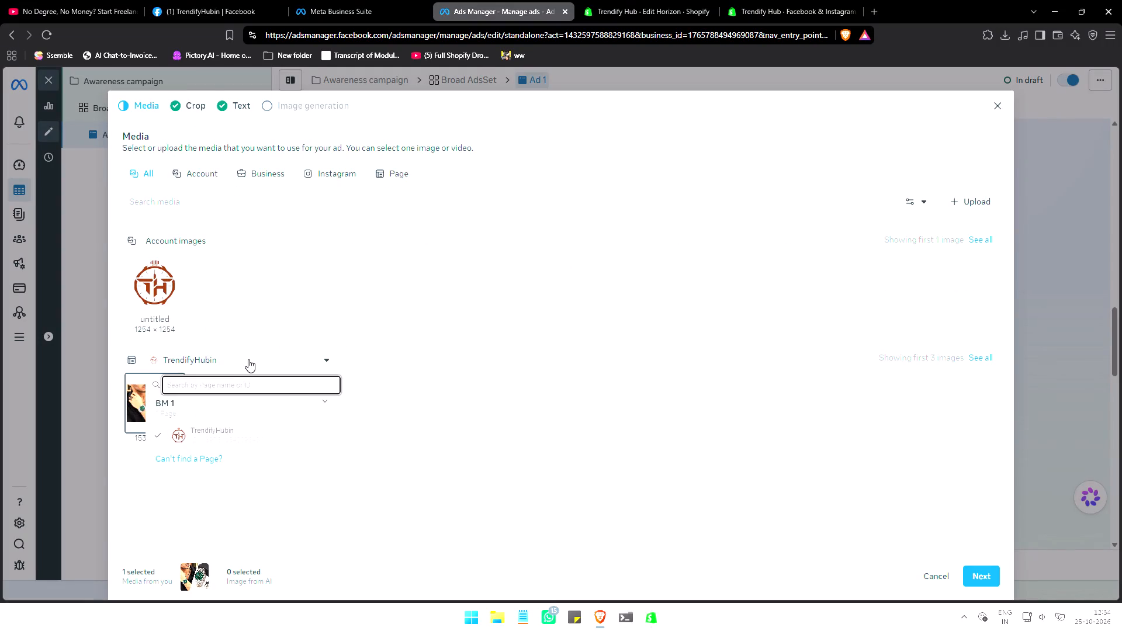
click(248, 359)
scroll(207, 488, up, 2)
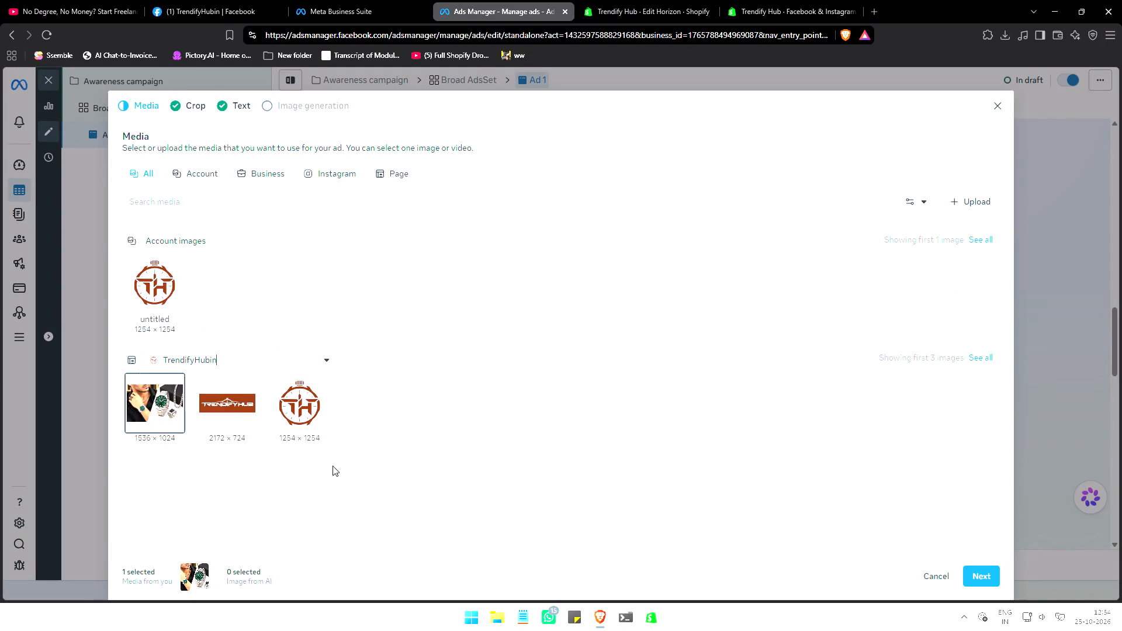
Look through the product 1 and Downloads folders for media to upload for the ad.
click(971, 211)
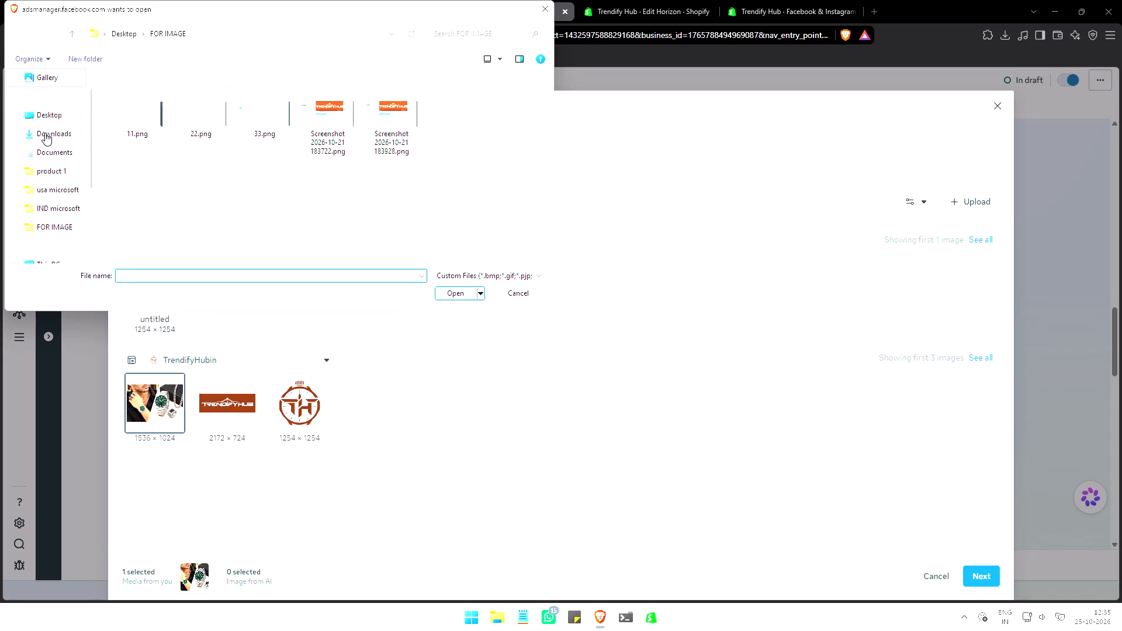
click(42, 170)
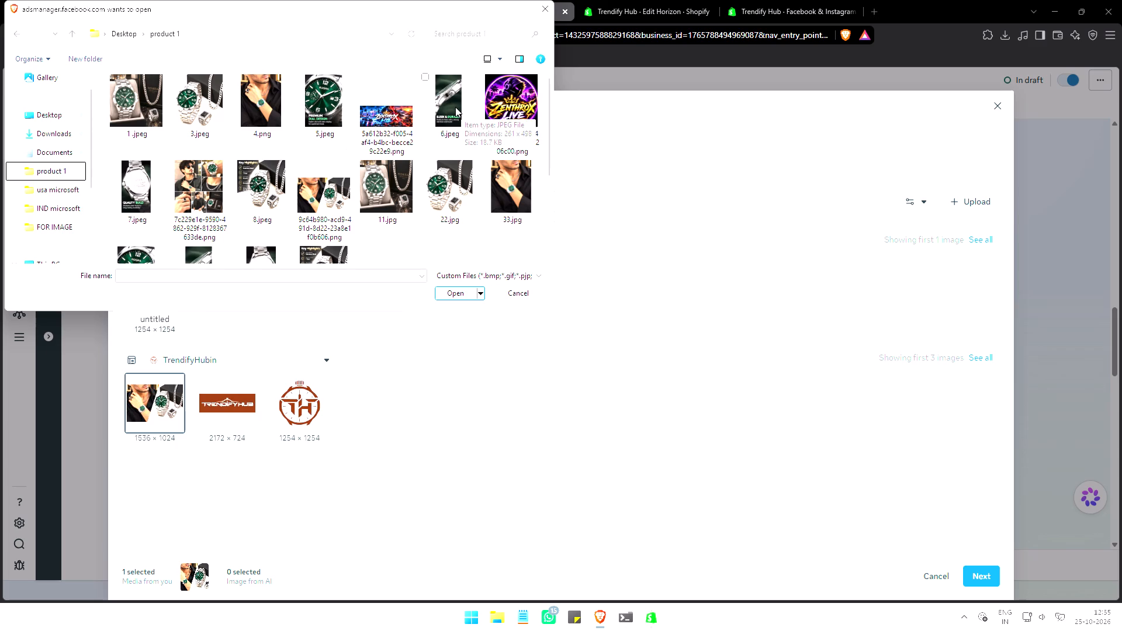
scroll(425, 193, down, 1)
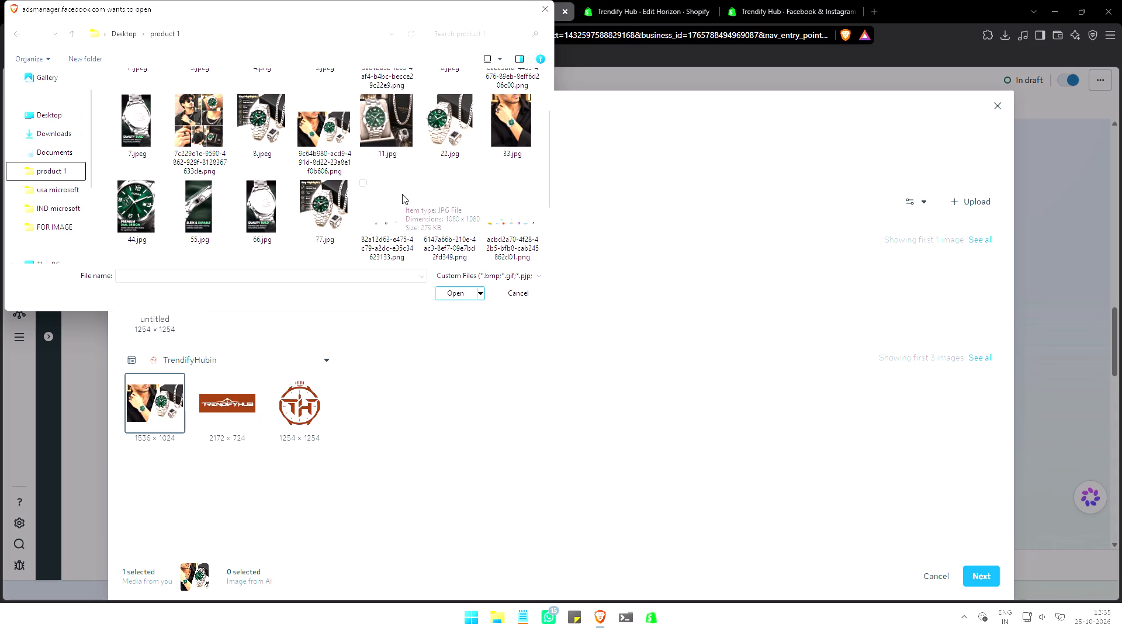
scroll(402, 194, up, 1)
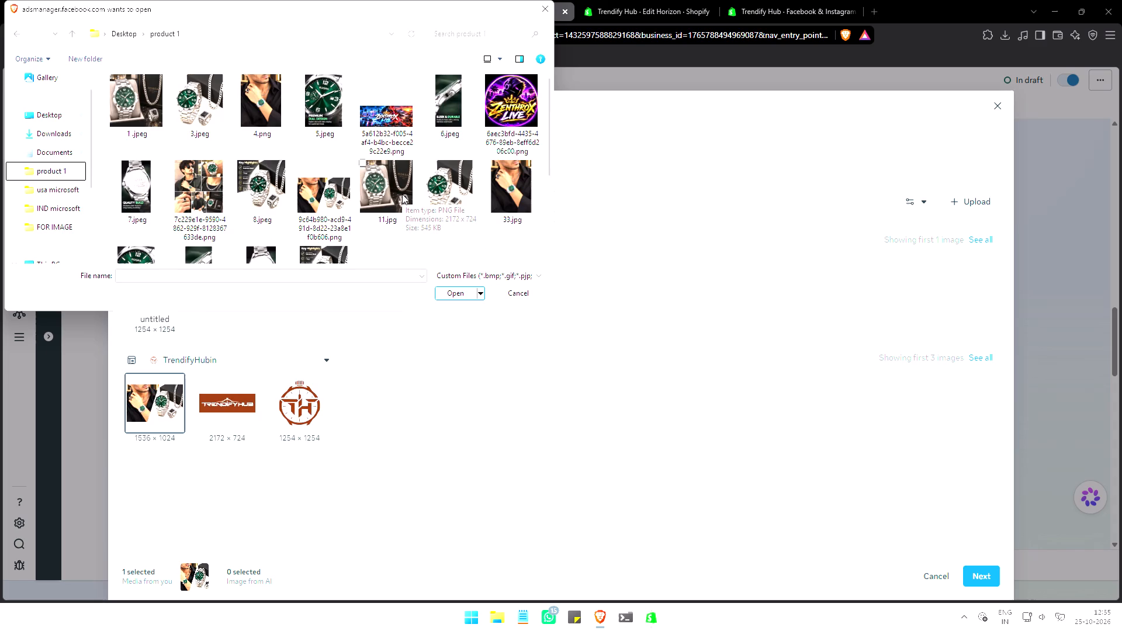
scroll(402, 194, up, 2)
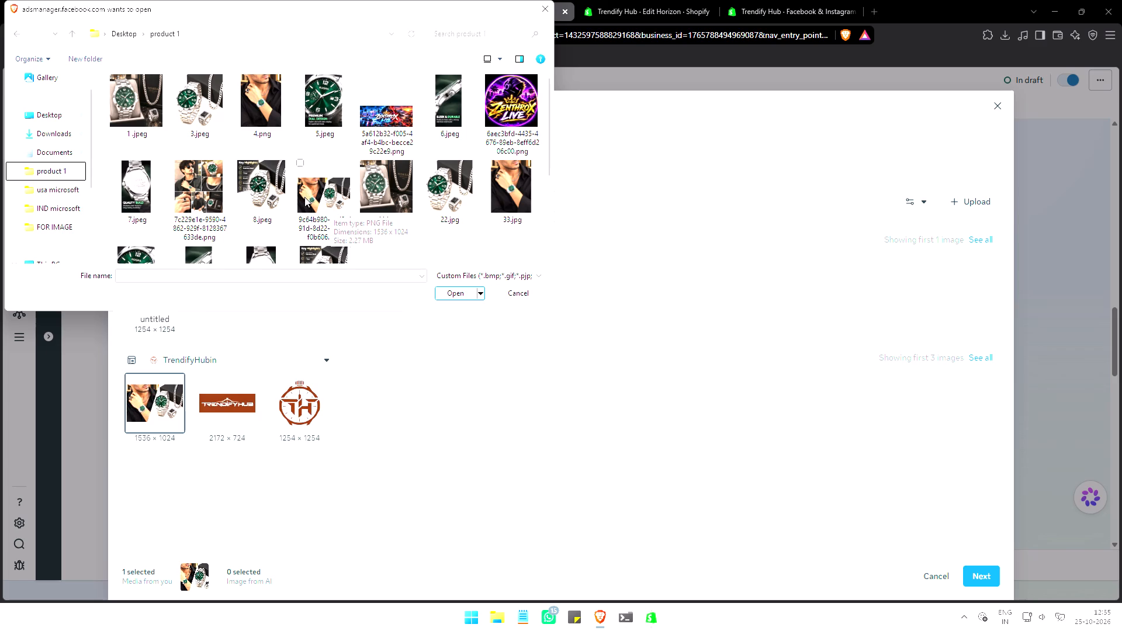
scroll(304, 197, down, 7)
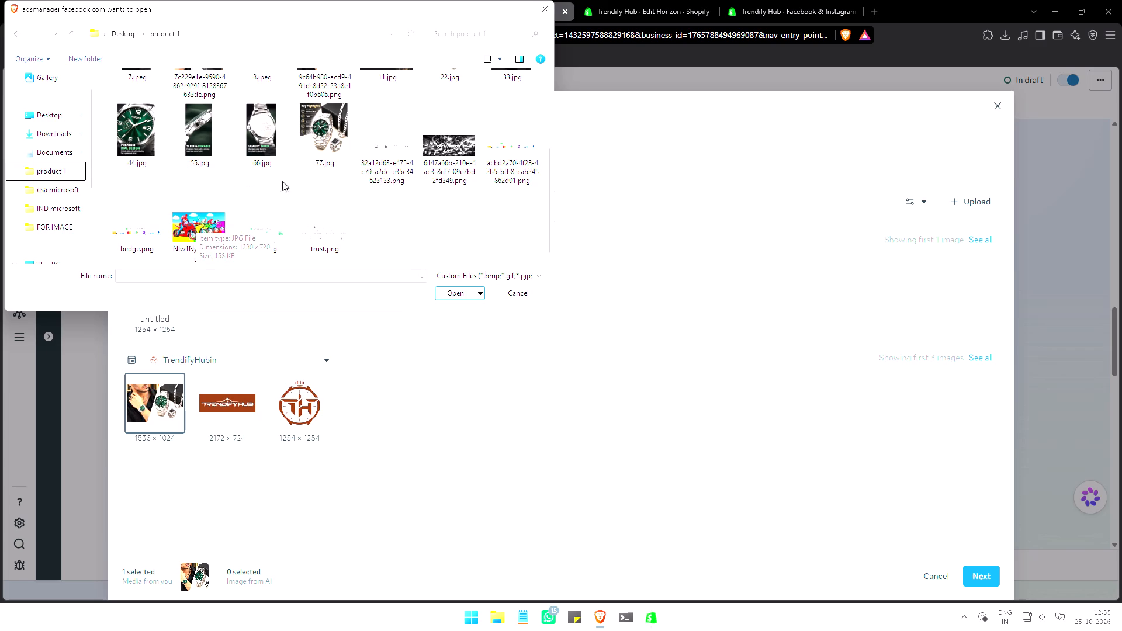
scroll(324, 182, up, 1)
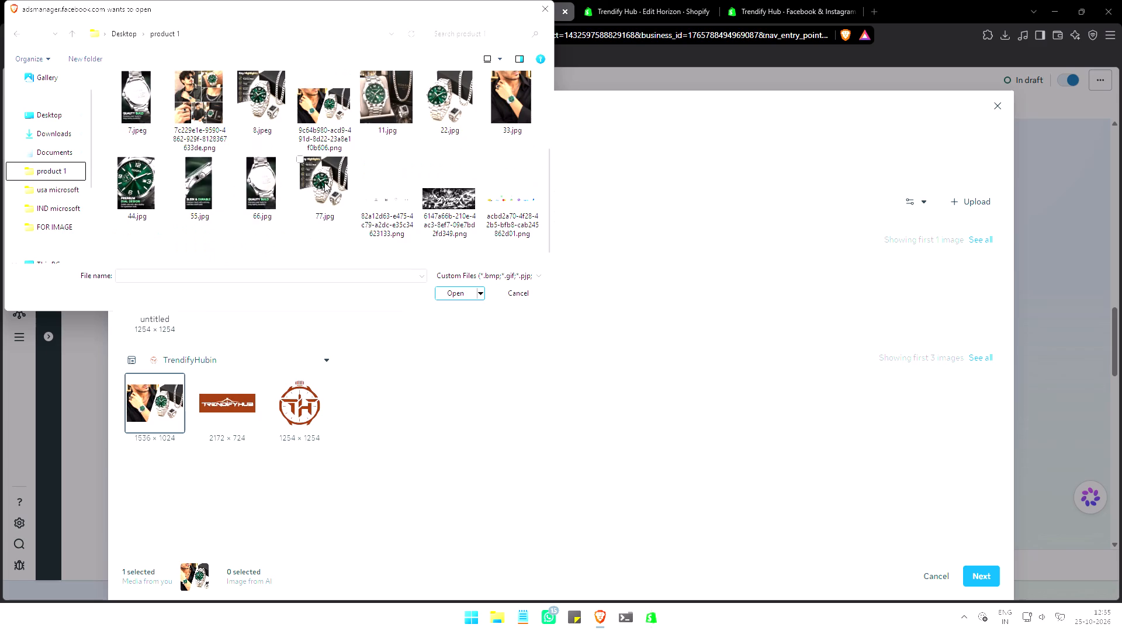
scroll(323, 182, up, 1)
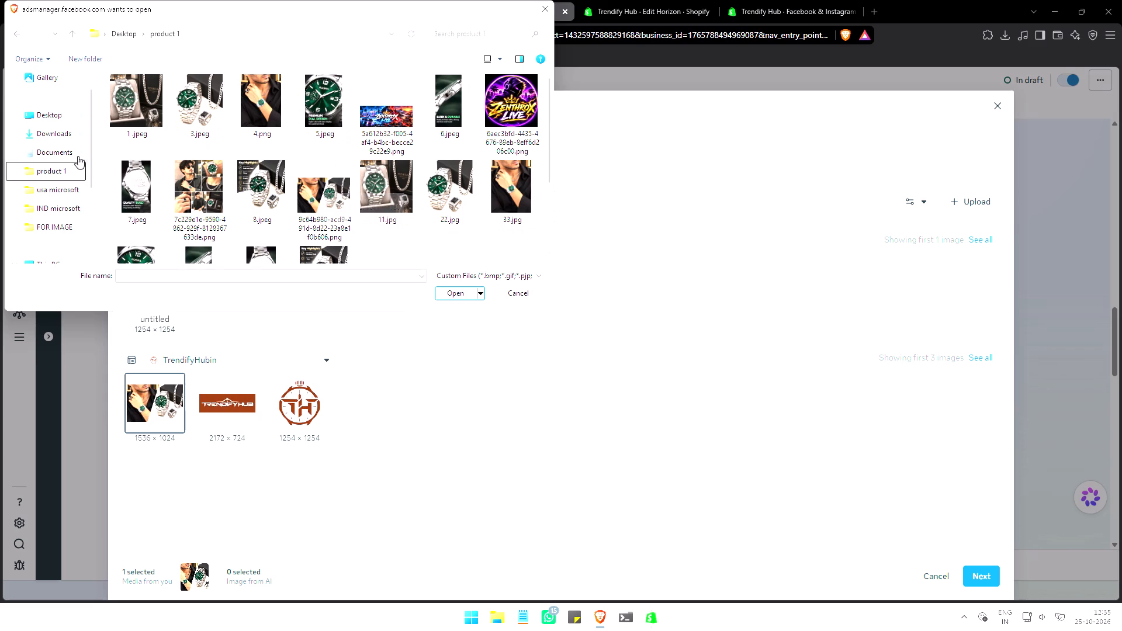
click(57, 130)
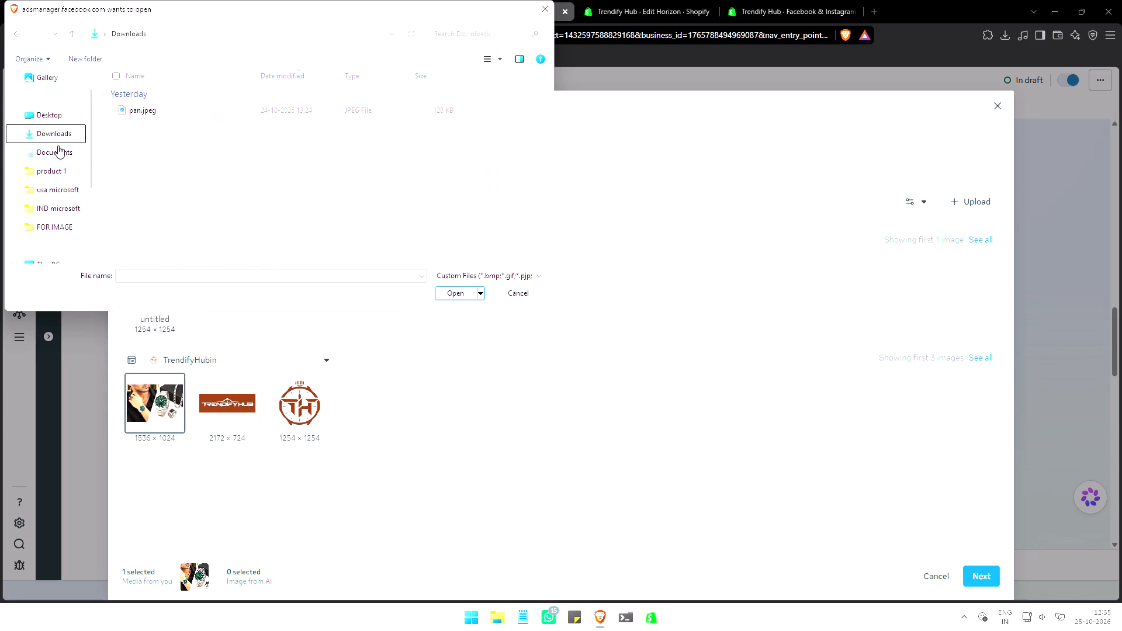
click(56, 155)
click(52, 170)
scroll(50, 197, down, 1)
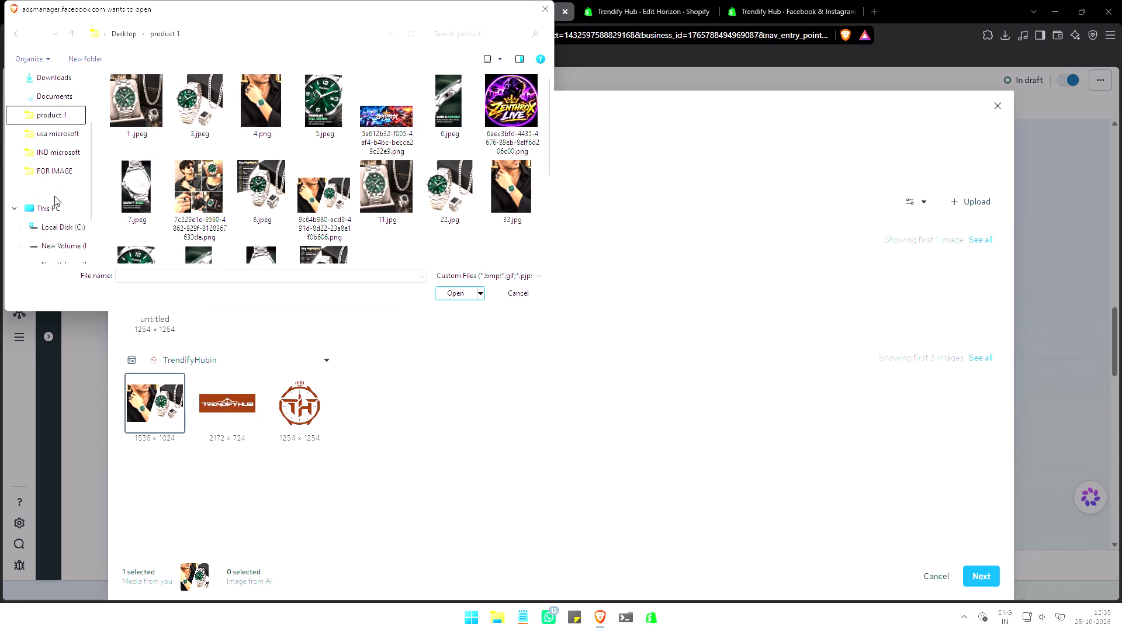
click(543, 8)
Switch to the desktop's product 1 folder in File Explorer and play the video 2 .mp4 to review its content.
click(1058, 1)
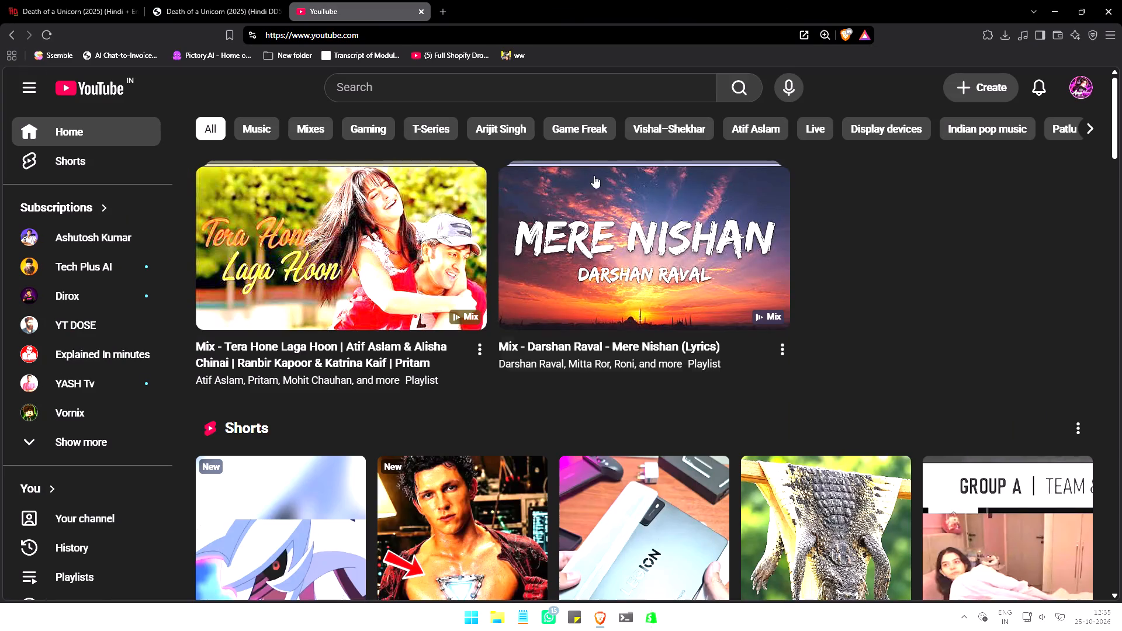
click(1121, 0)
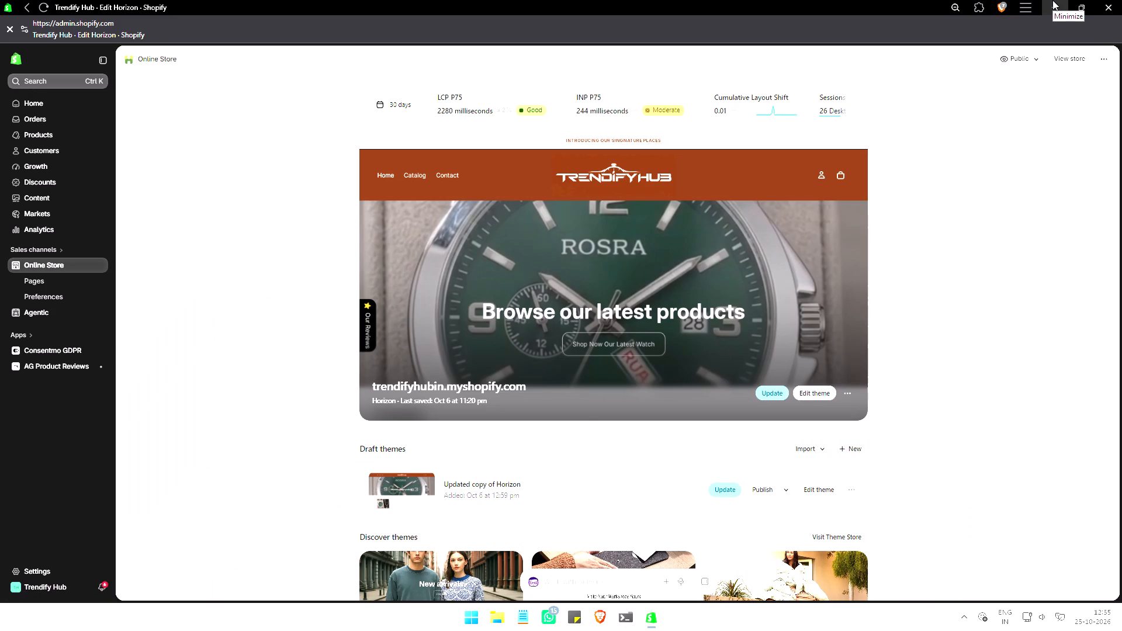
click(1109, 1)
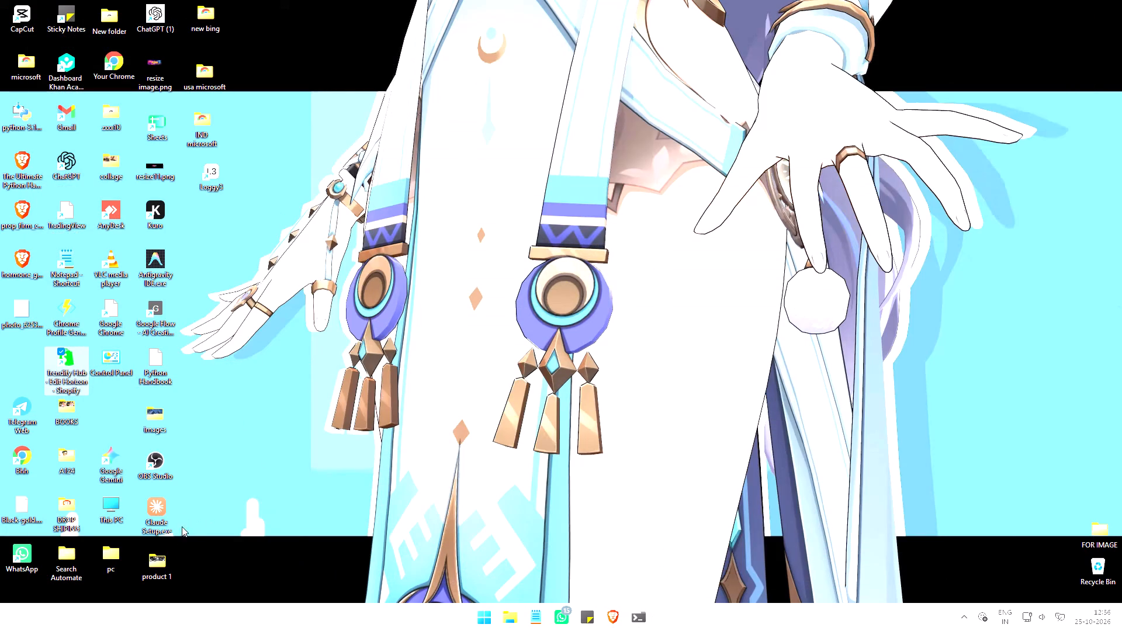
double_click(162, 562)
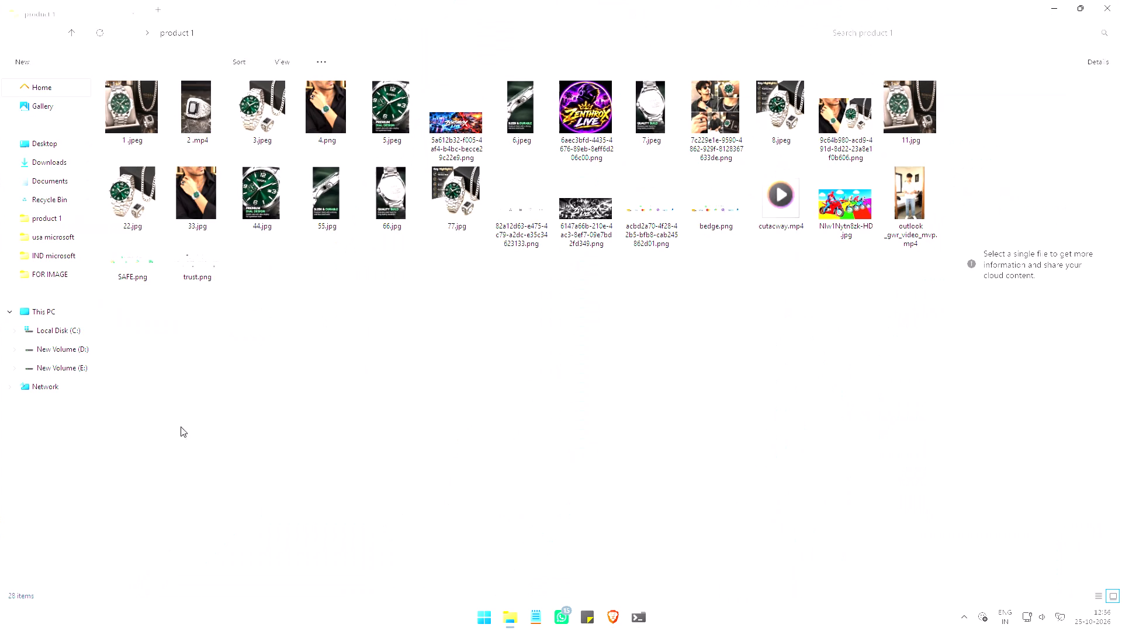
double_click(193, 101)
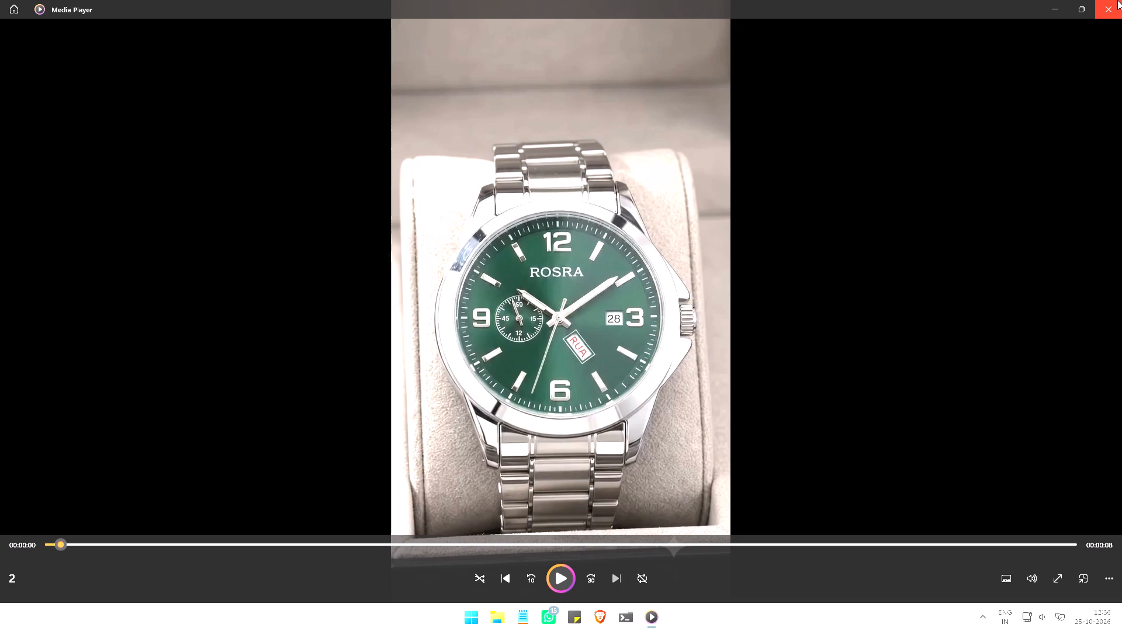
click(667, 198)
click(569, 321)
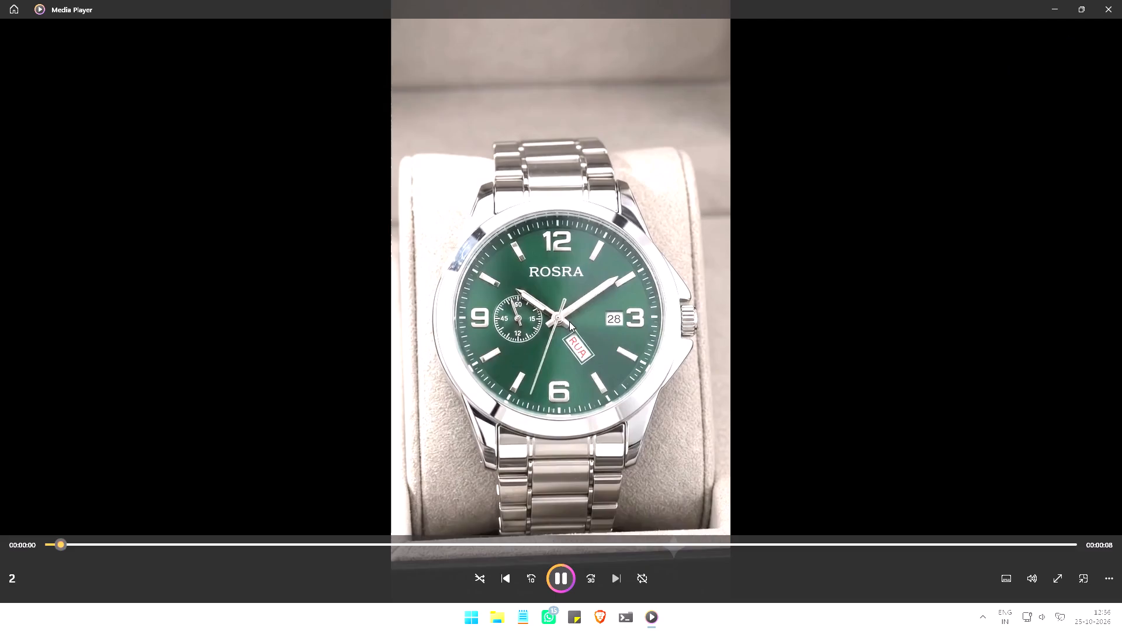
click(564, 348)
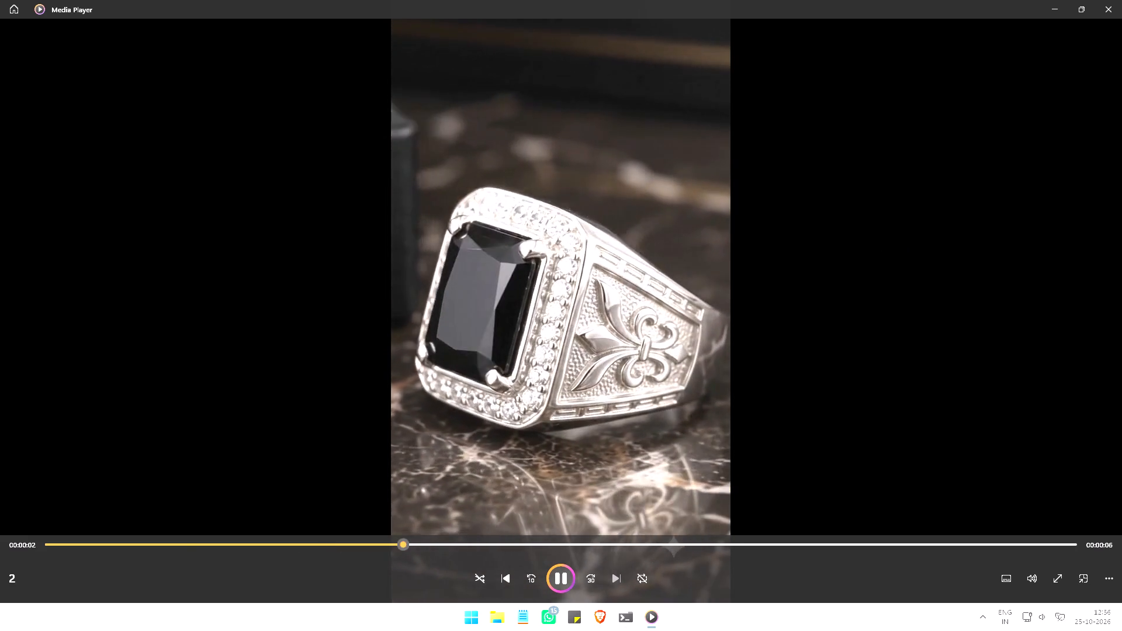
click(1114, 0)
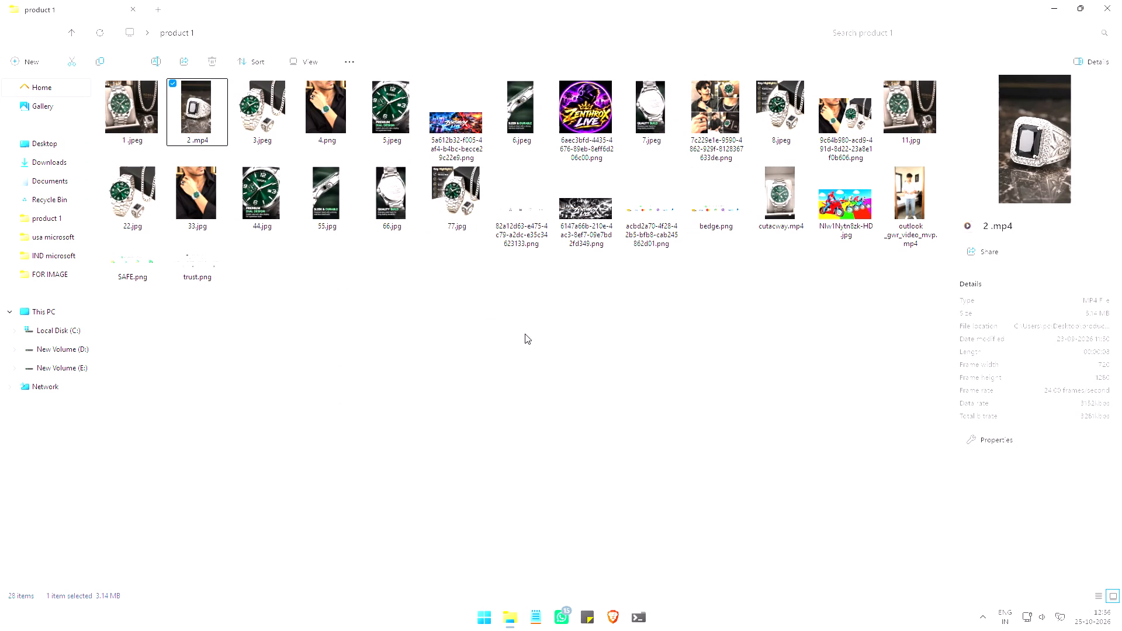
Switch back to Ads Manager and check the Downloads and product 1 folders for the video among the uploadable files.
click(612, 625)
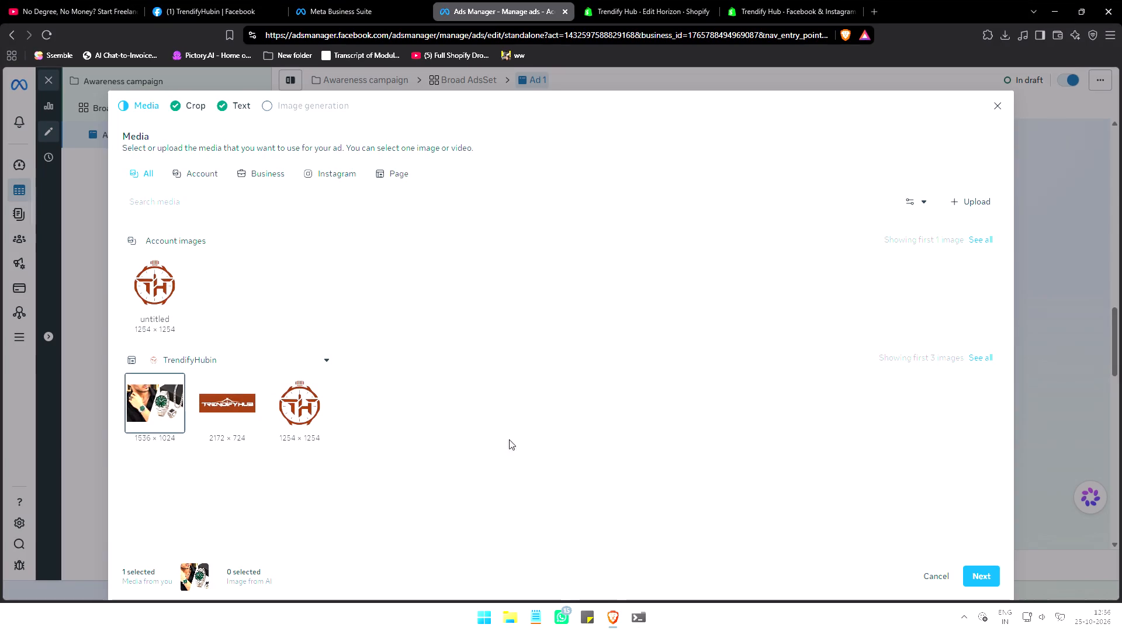
click(985, 200)
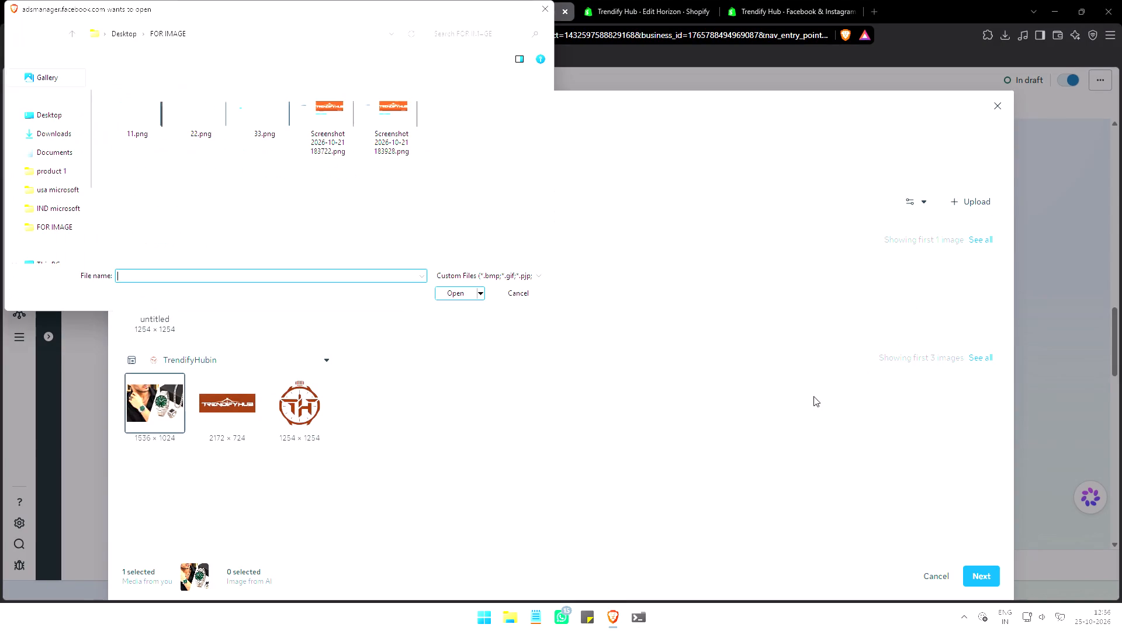
click(55, 130)
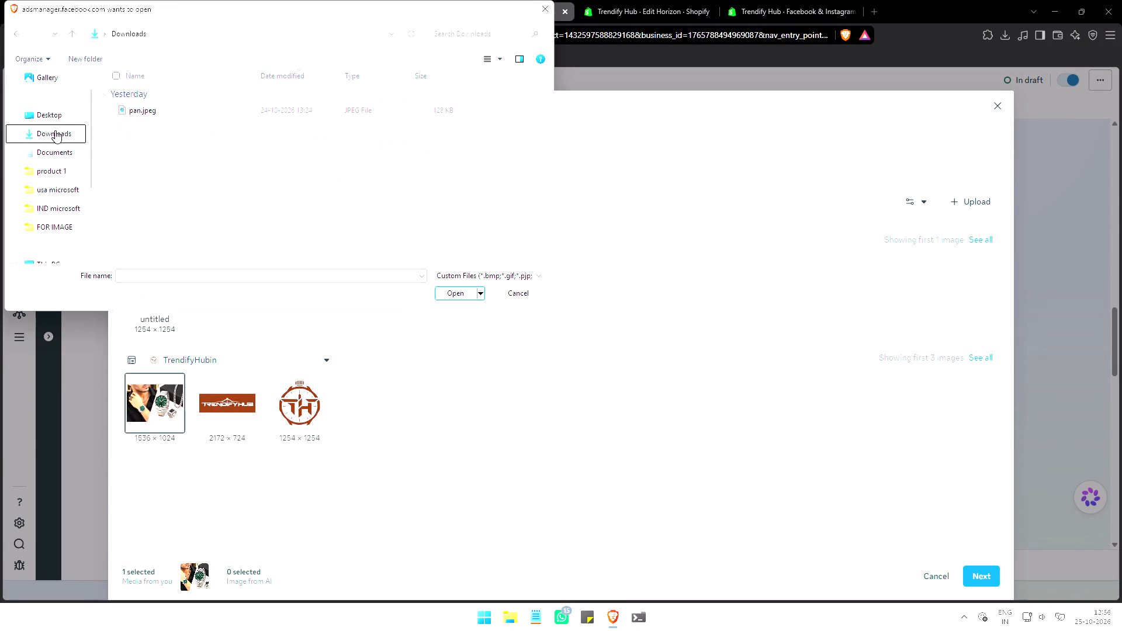
click(52, 118)
click(43, 167)
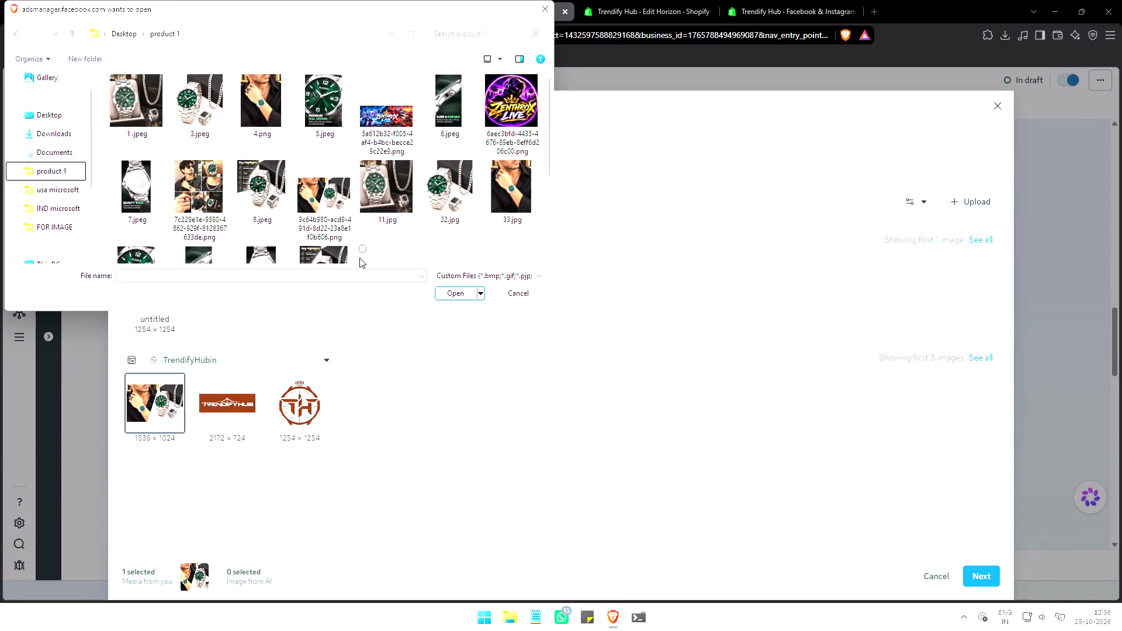
scroll(362, 252, down, 2)
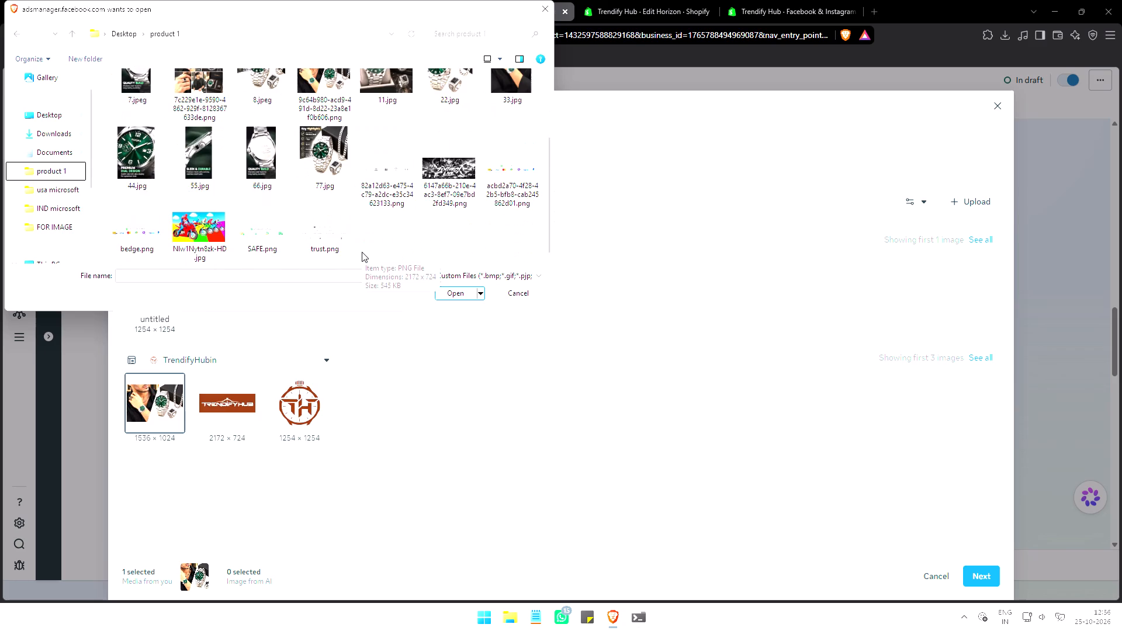
scroll(362, 252, down, 1)
click(548, 11)
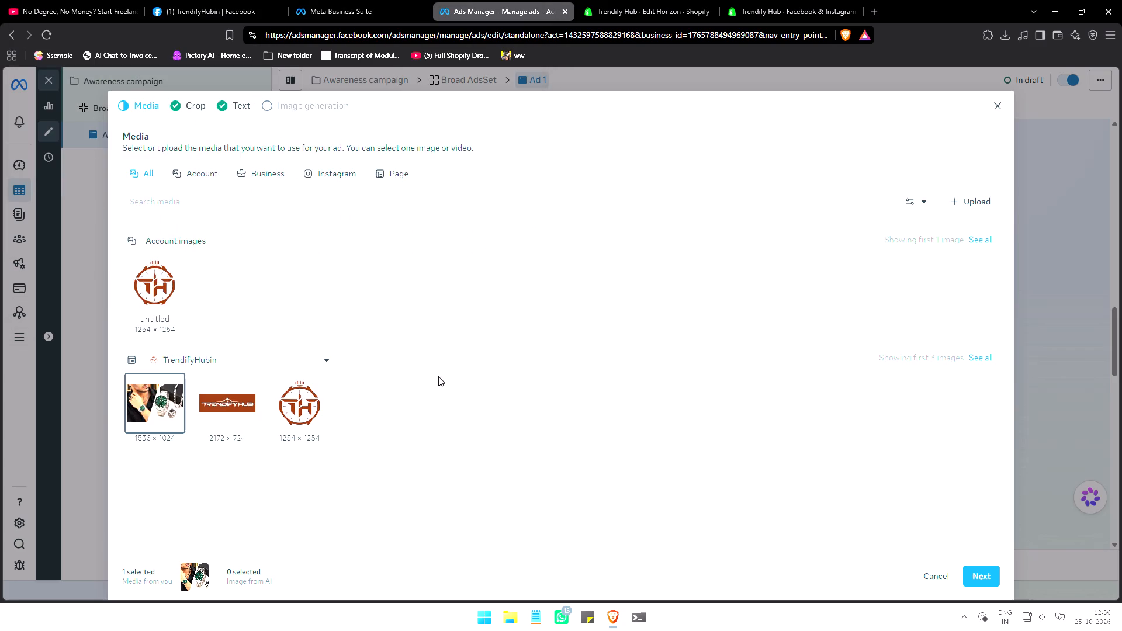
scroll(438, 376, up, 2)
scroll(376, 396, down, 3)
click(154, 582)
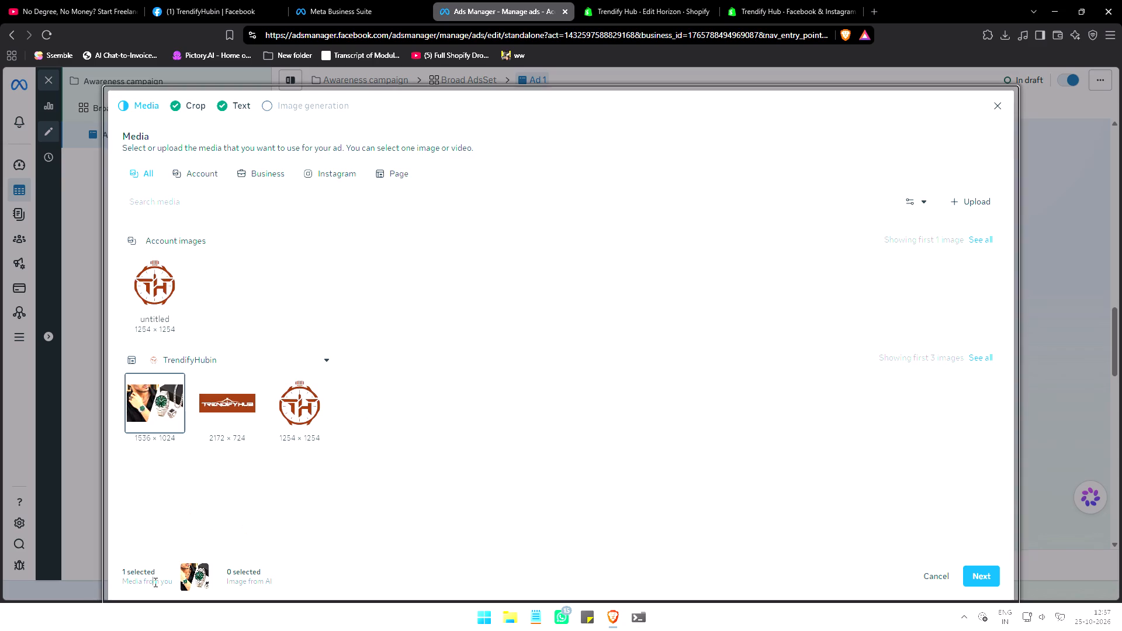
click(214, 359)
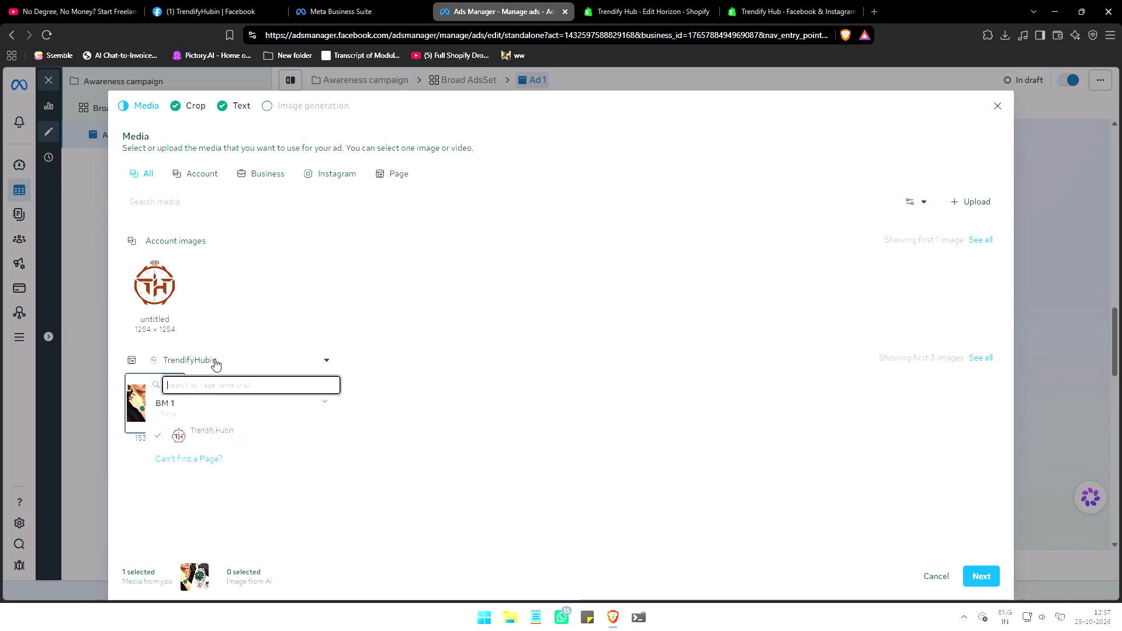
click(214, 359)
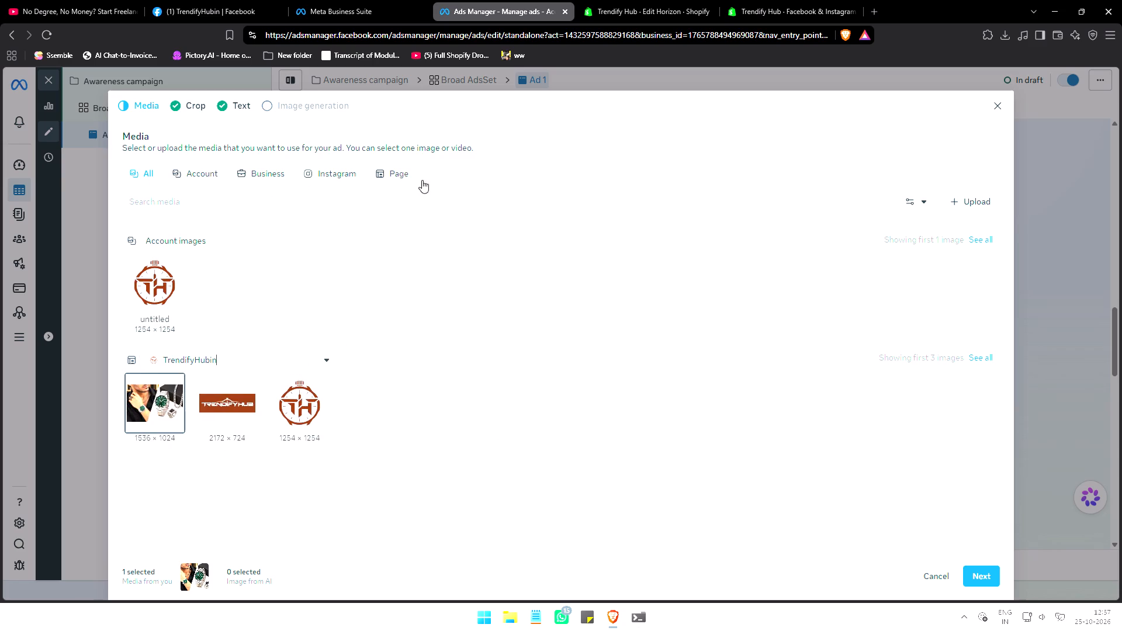
Start a media upload for the ad and look through all files in the product 1 folder.
click(961, 204)
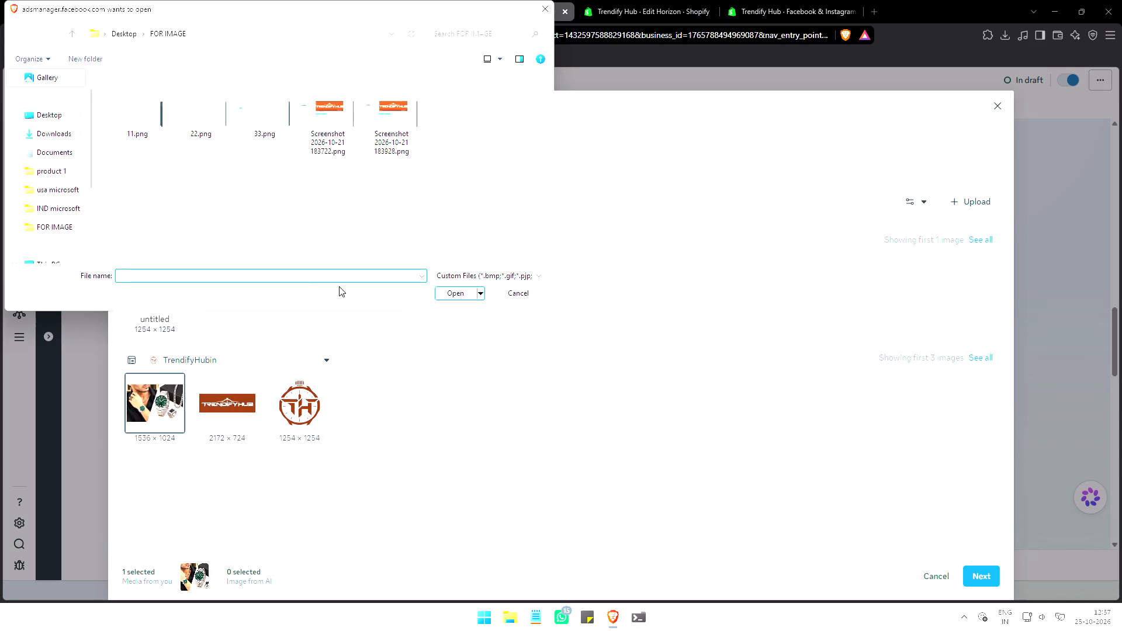
click(66, 166)
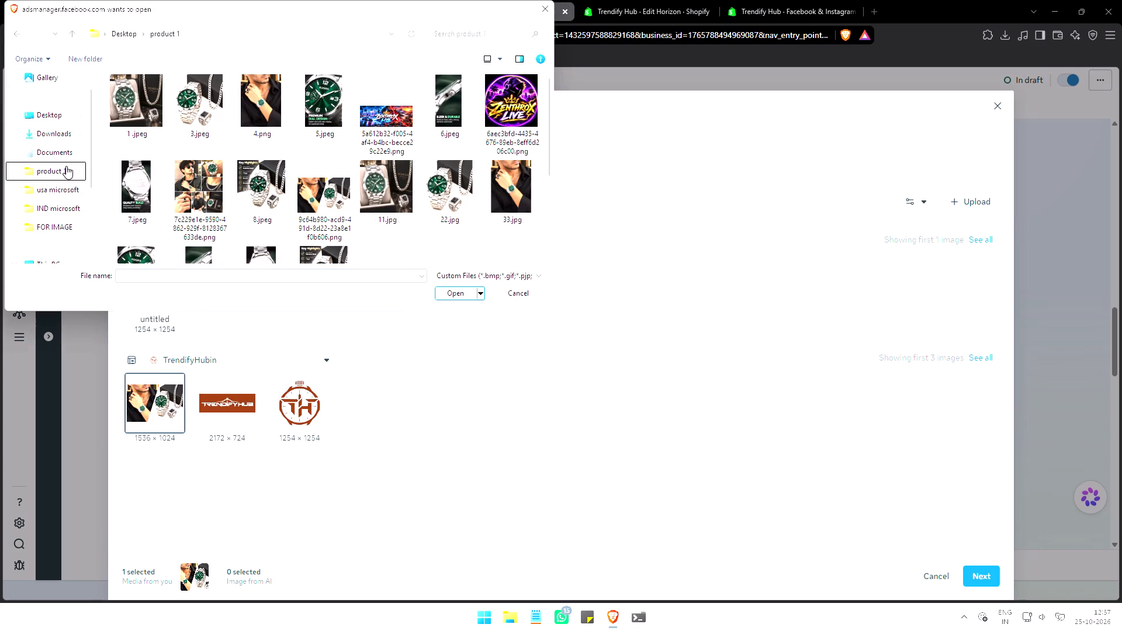
scroll(364, 183, down, 1)
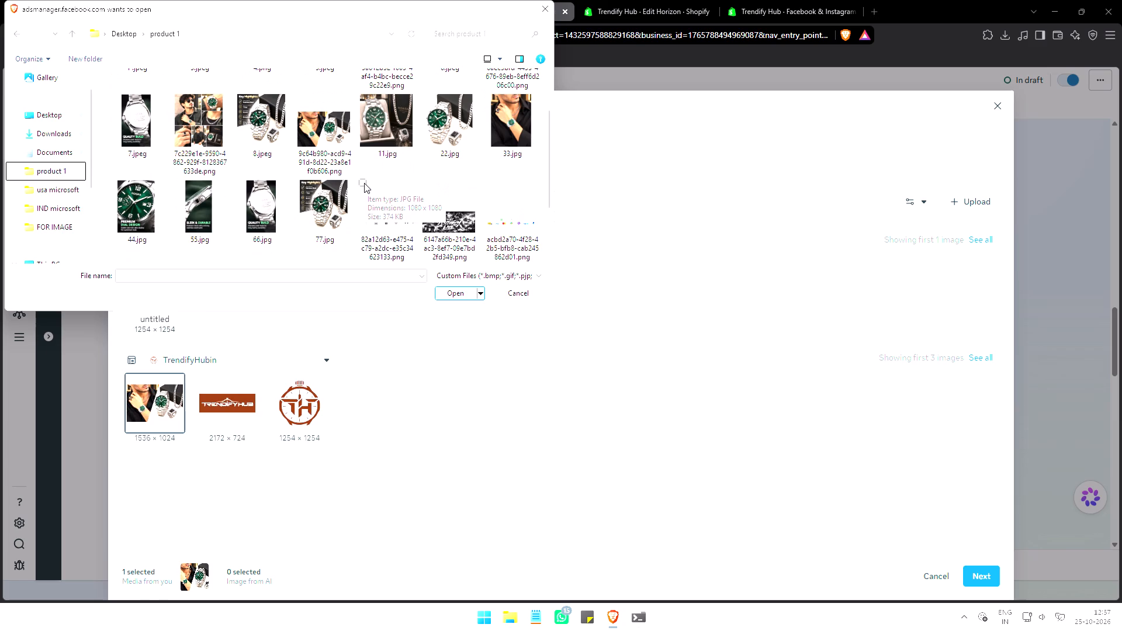
scroll(364, 183, down, 2)
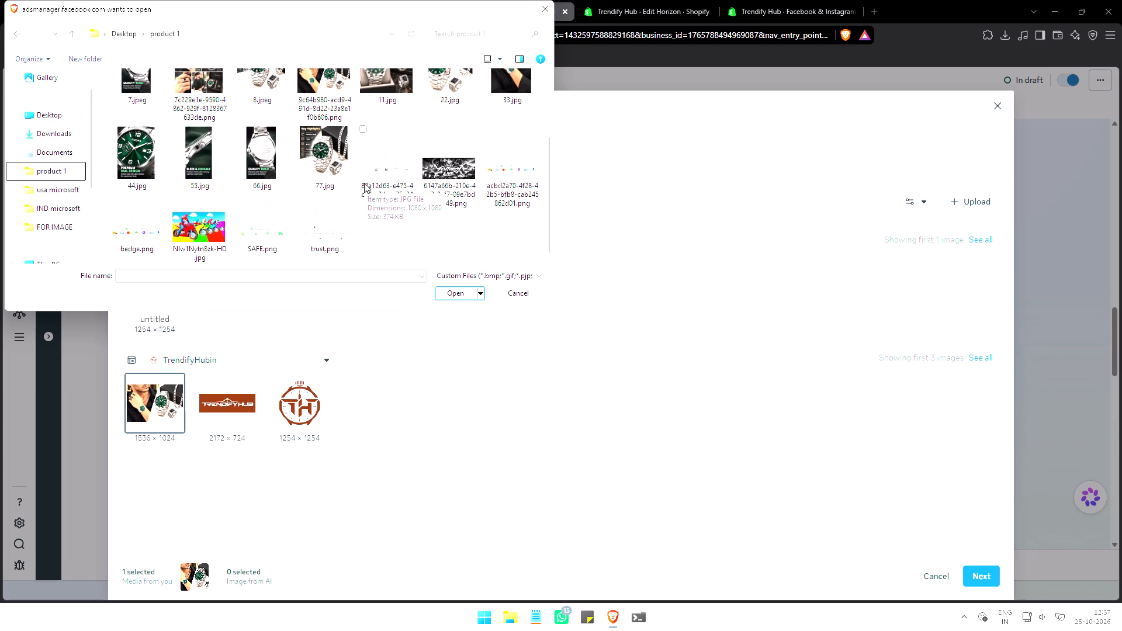
scroll(347, 209, up, 3)
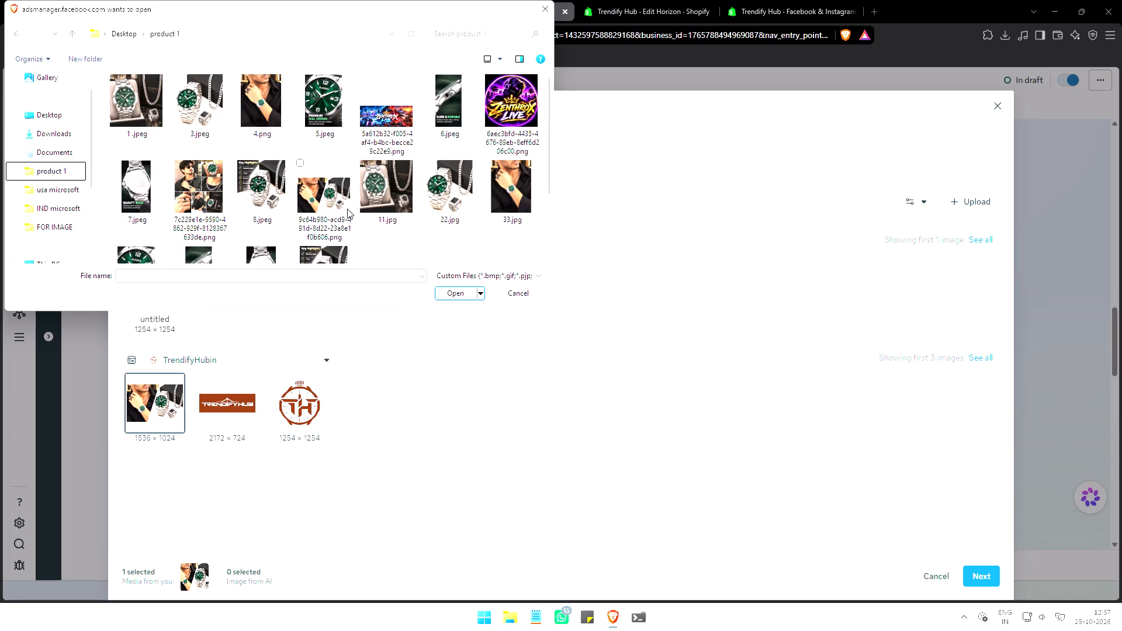
scroll(347, 209, down, 3)
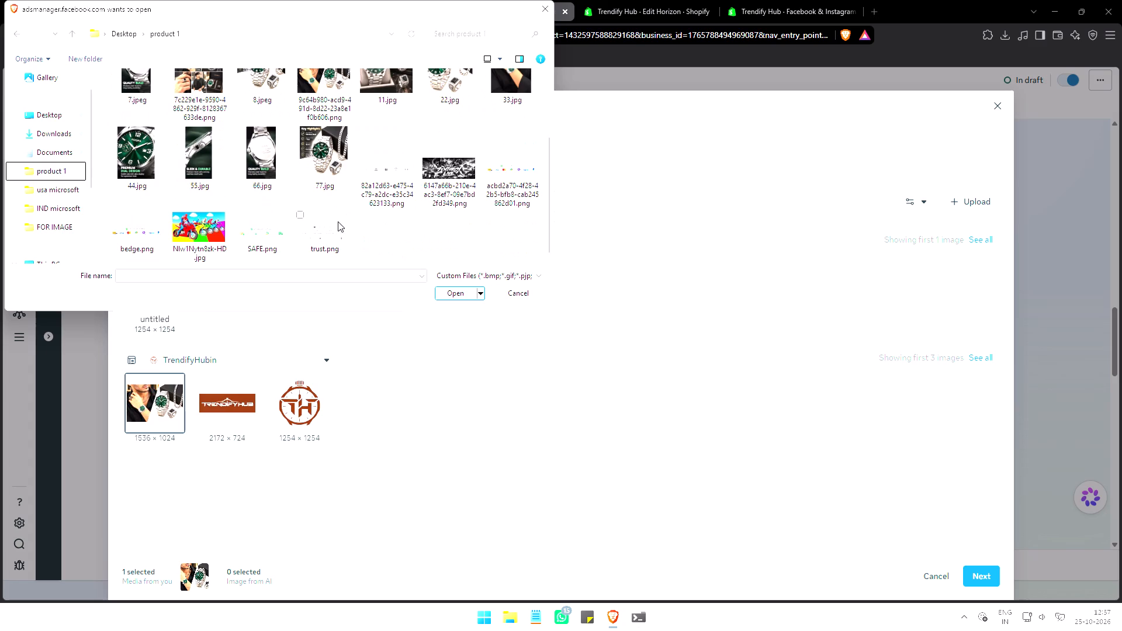
scroll(338, 221, up, 4)
scroll(338, 221, down, 3)
Look through the Downloads folder and the desktop's images and product 1 folders for media to upload.
click(61, 137)
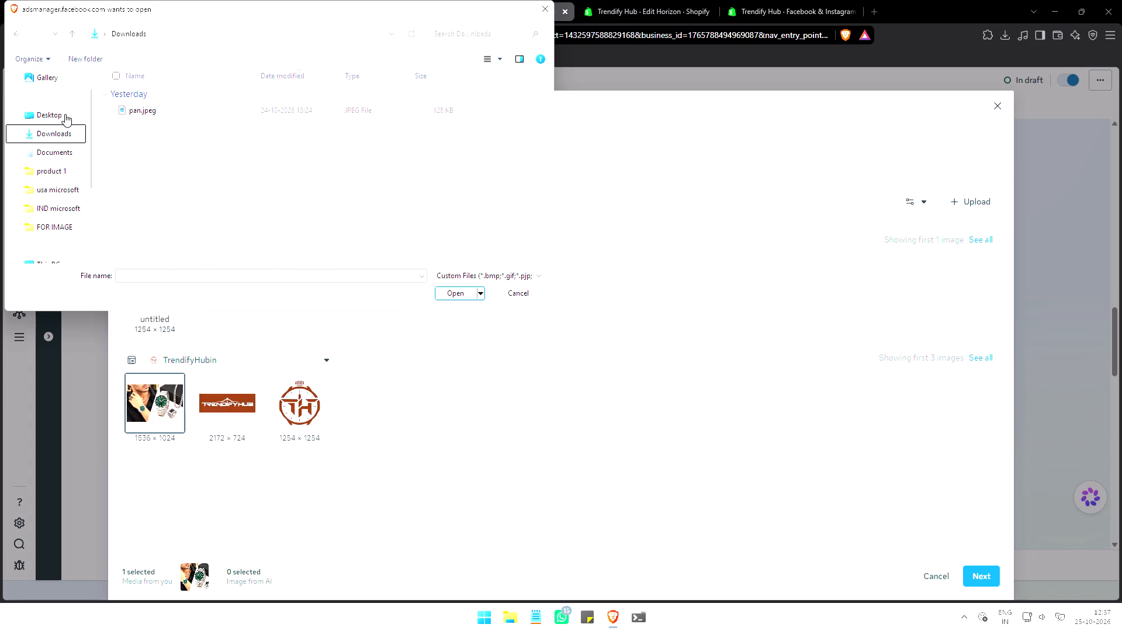
click(65, 114)
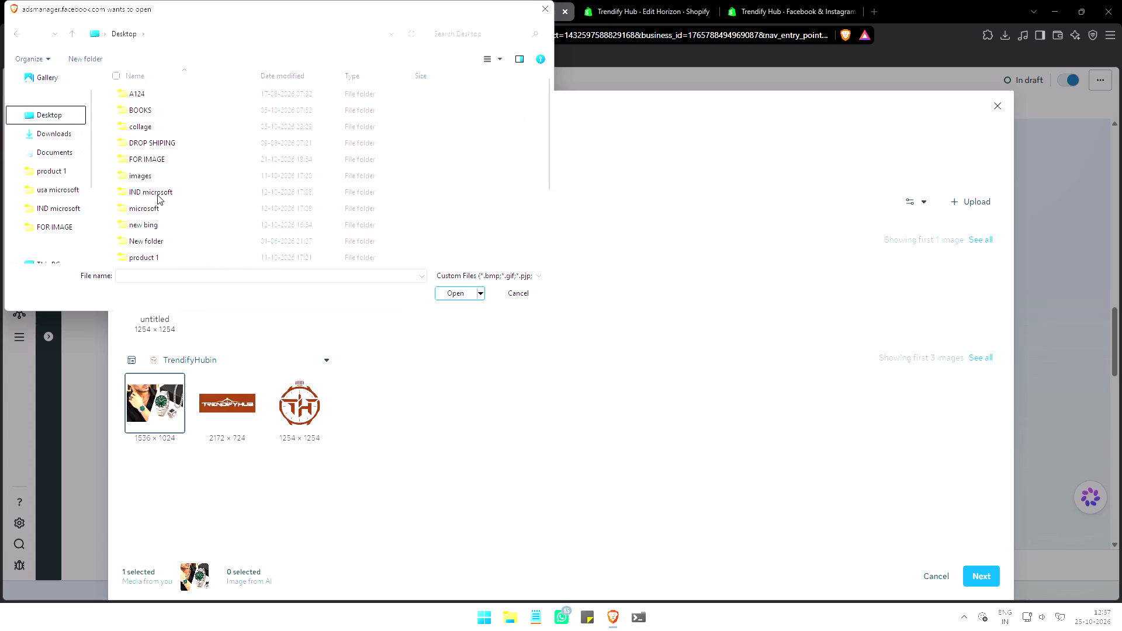
double_click(166, 175)
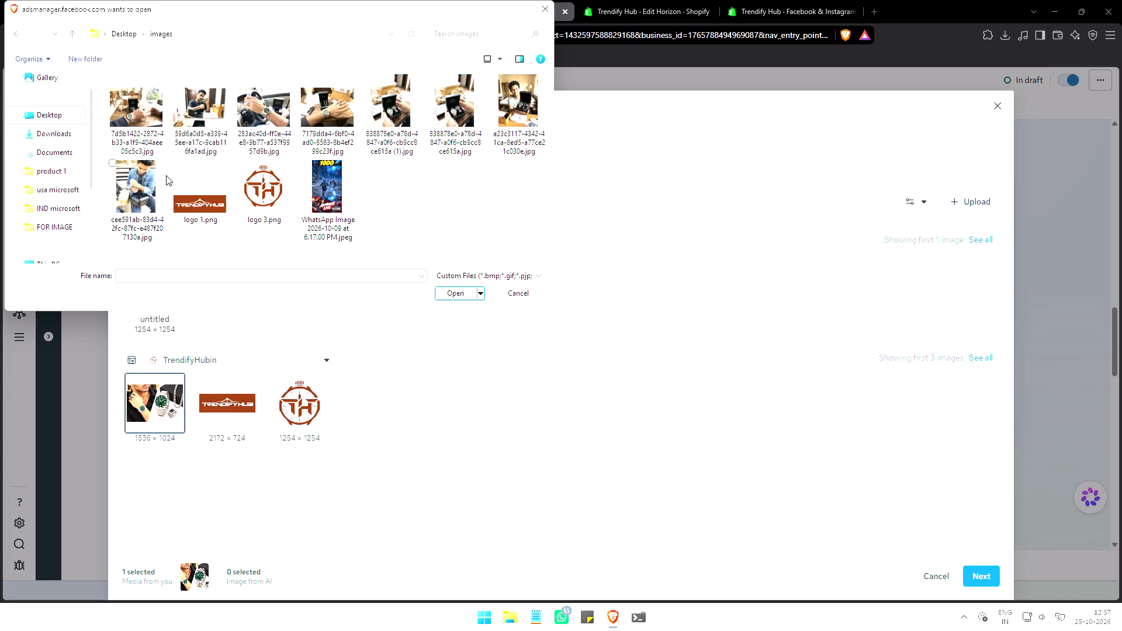
scroll(166, 175, down, 2)
scroll(166, 175, up, 1)
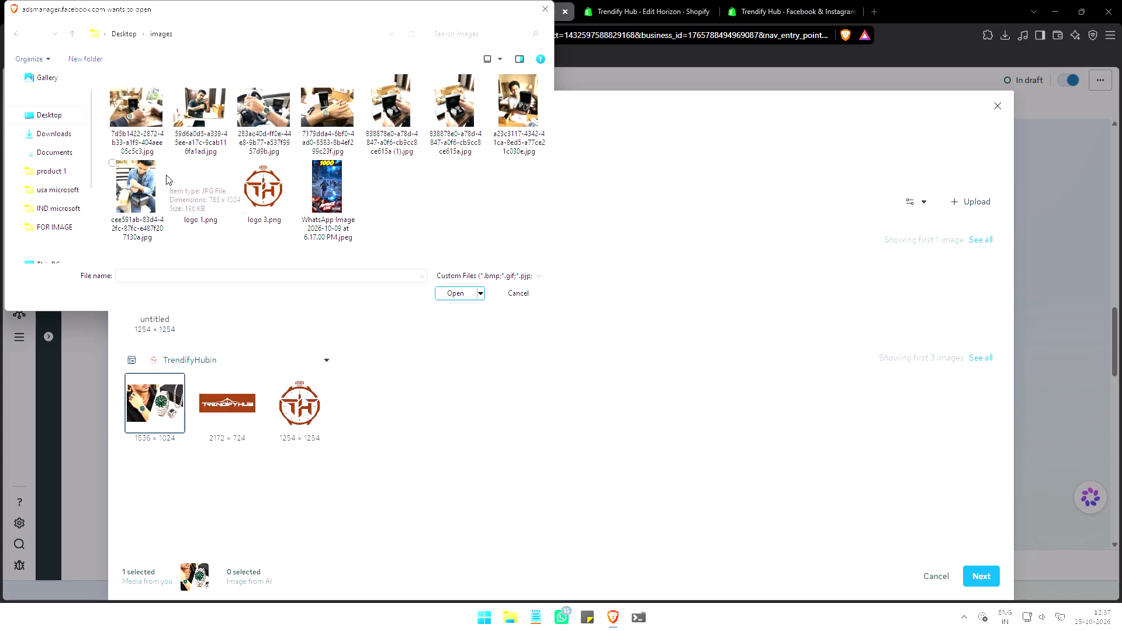
scroll(166, 175, up, 1)
click(13, 25)
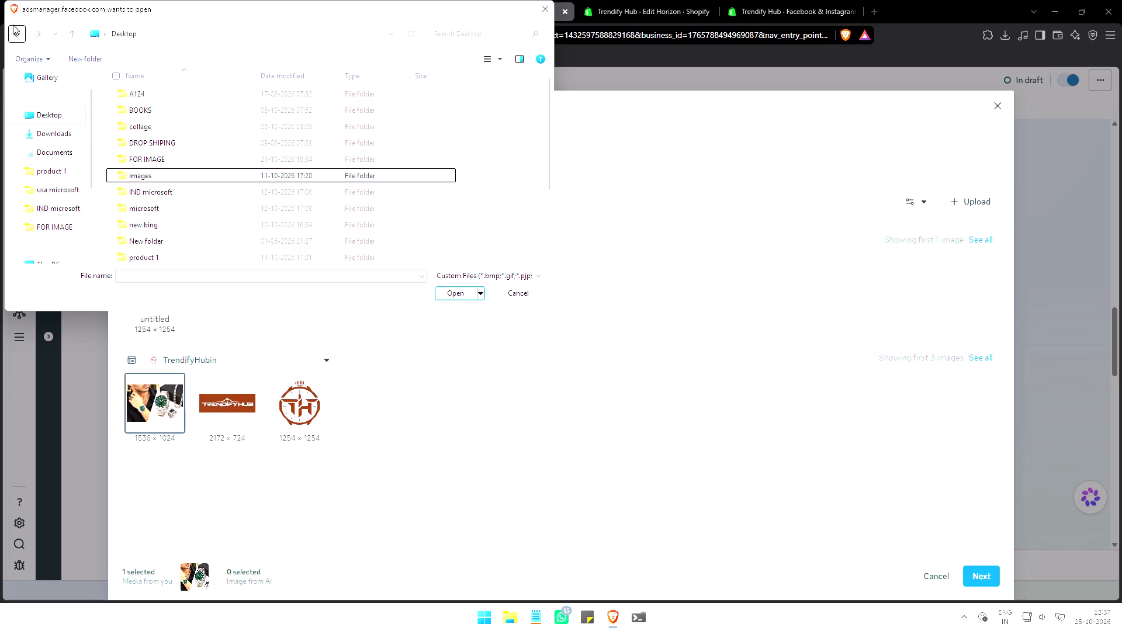
double_click(151, 251)
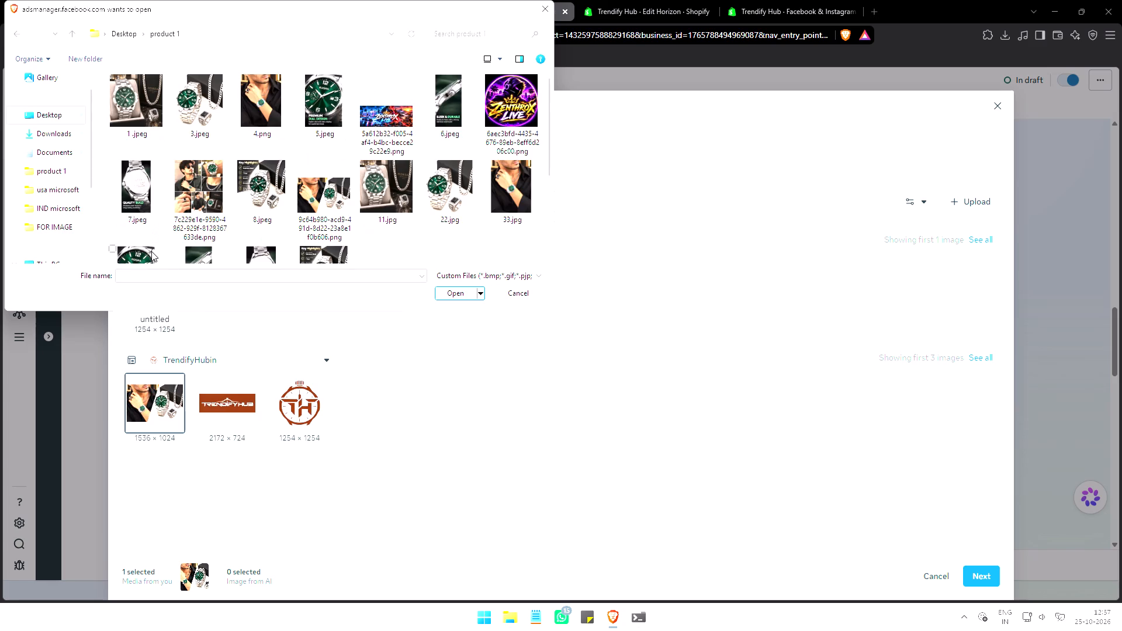
scroll(283, 262, down, 4)
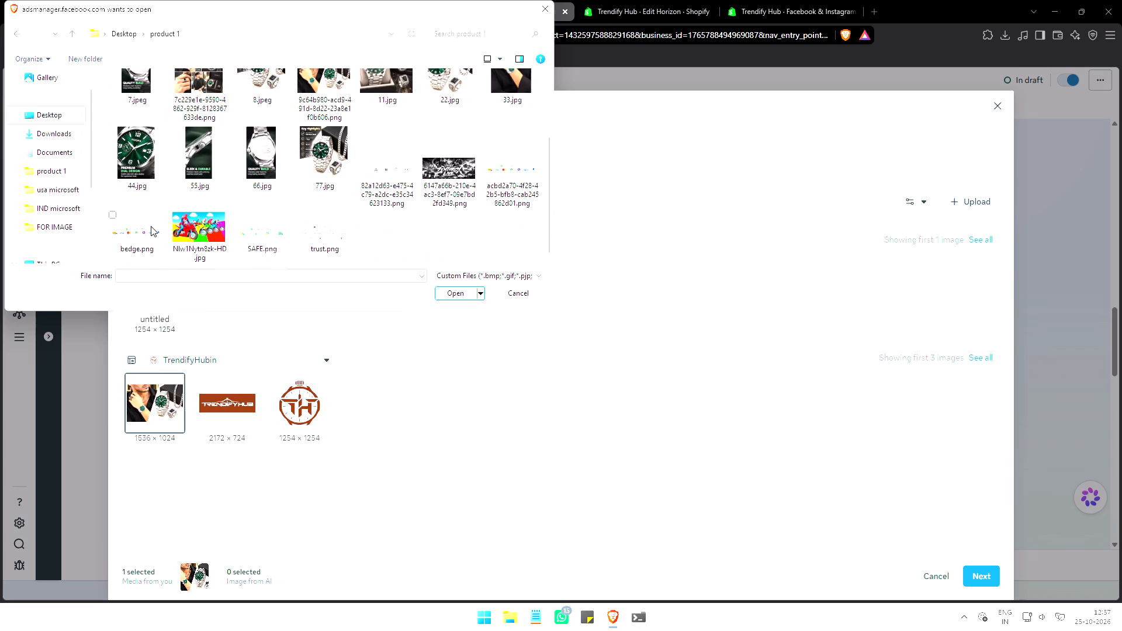
scroll(151, 226, up, 2)
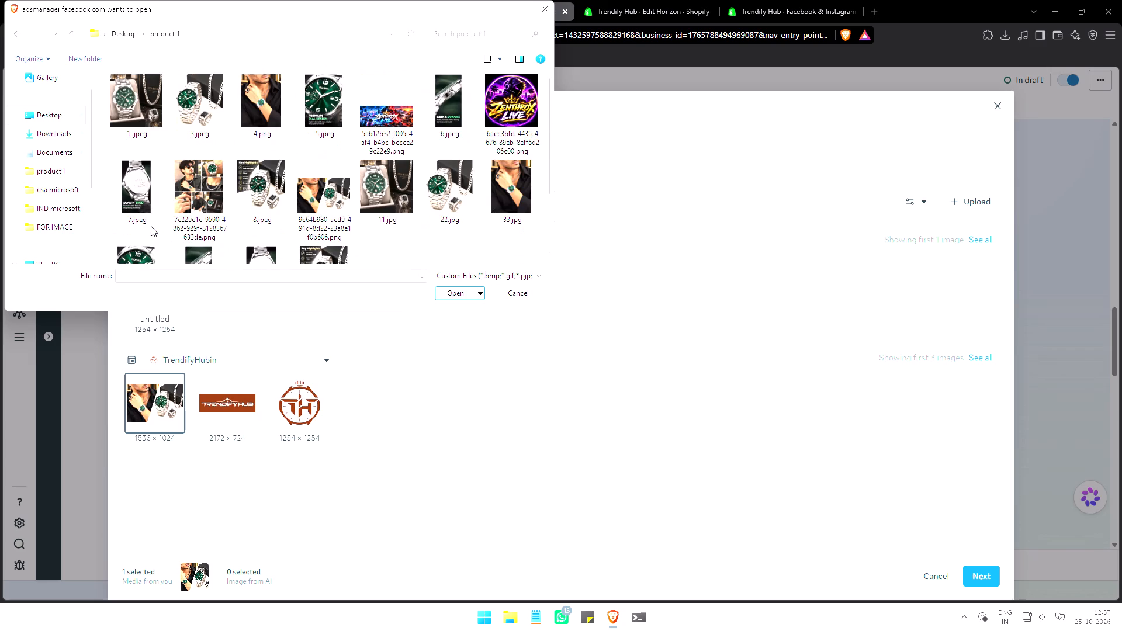
Look through the desktop's DROP SHIPING, FOR IMAGE and images folders for media to upload.
click(36, 81)
click(16, 30)
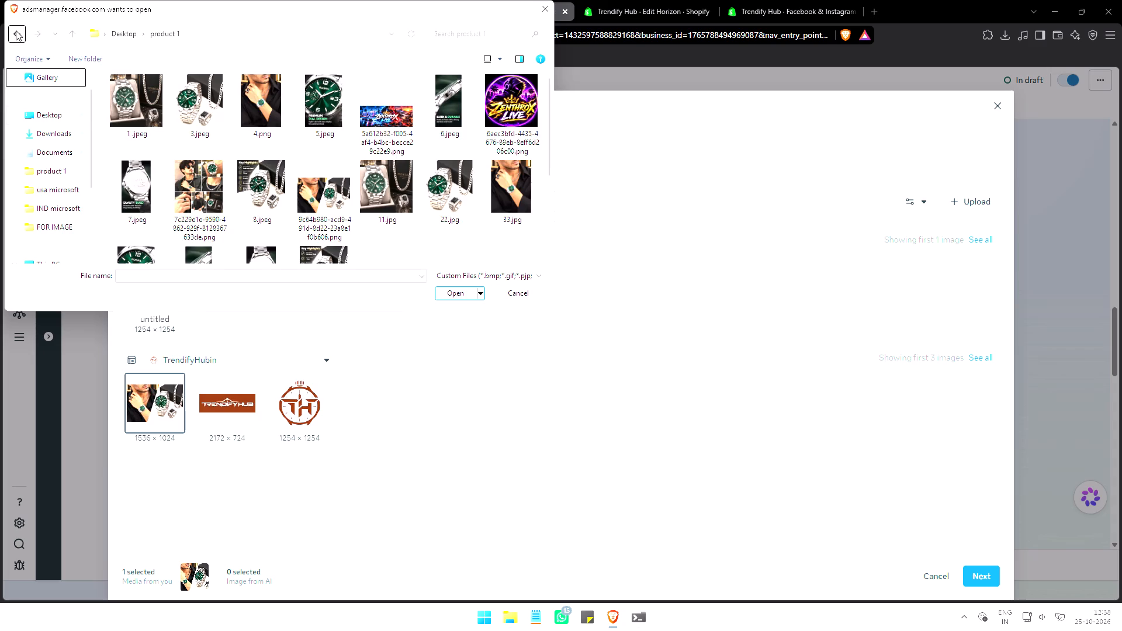
click(16, 30)
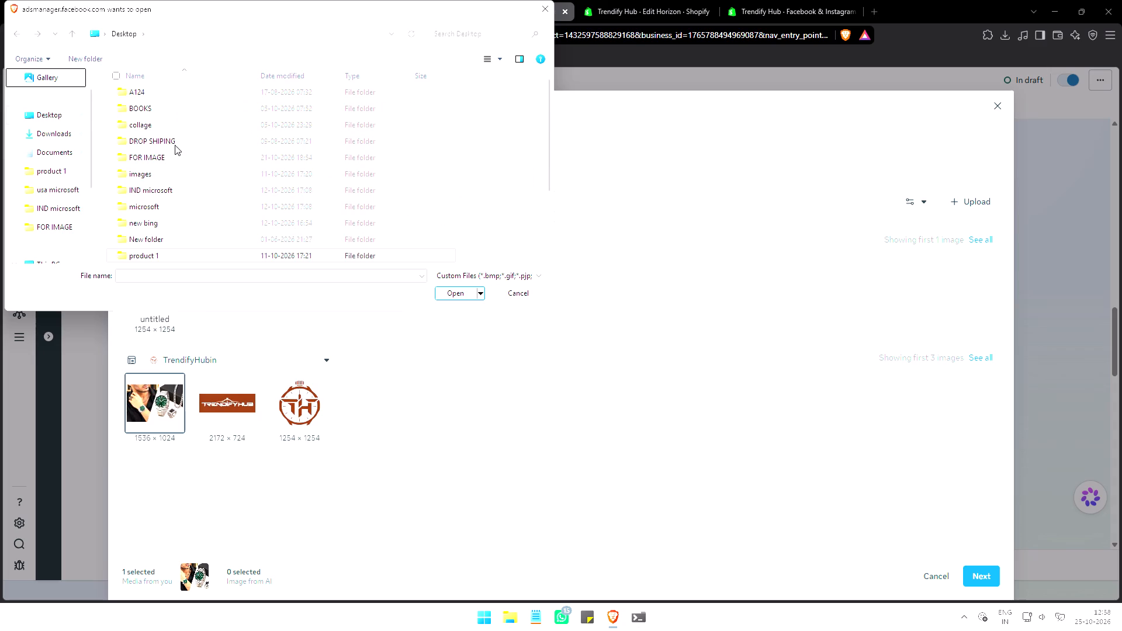
double_click(175, 140)
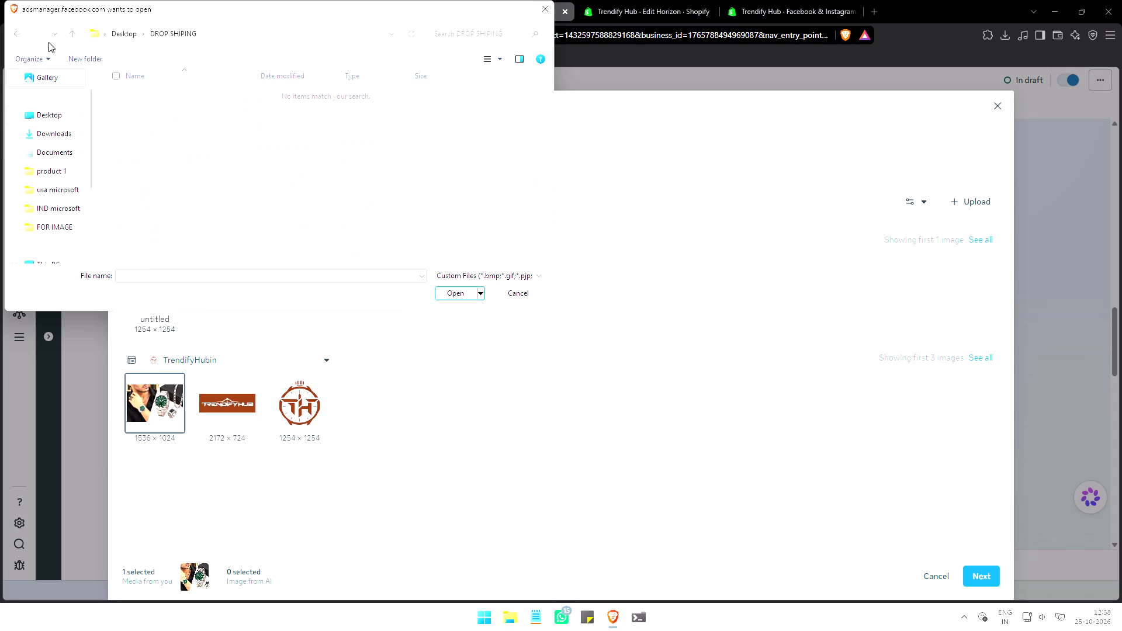
click(19, 38)
double_click(144, 162)
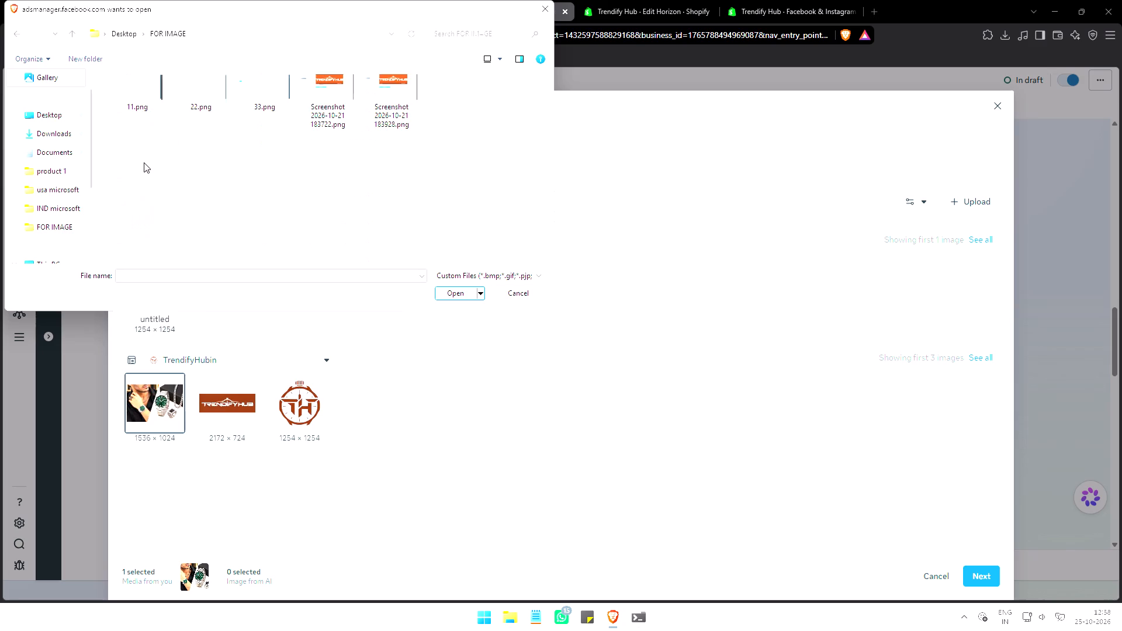
click(11, 34)
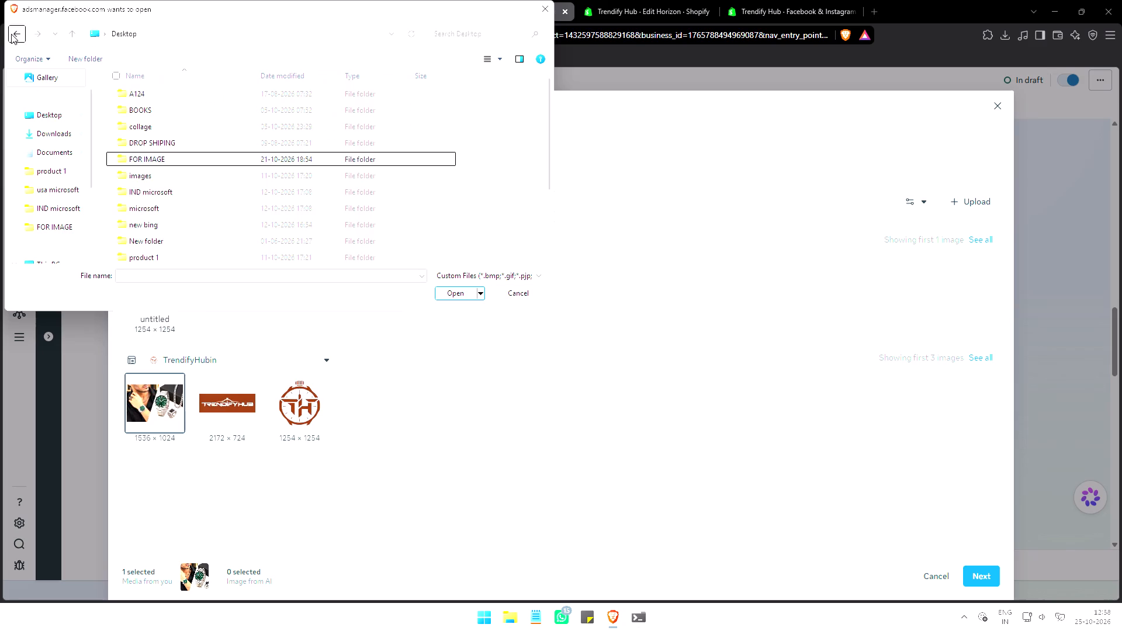
scroll(173, 192, up, 3)
double_click(164, 172)
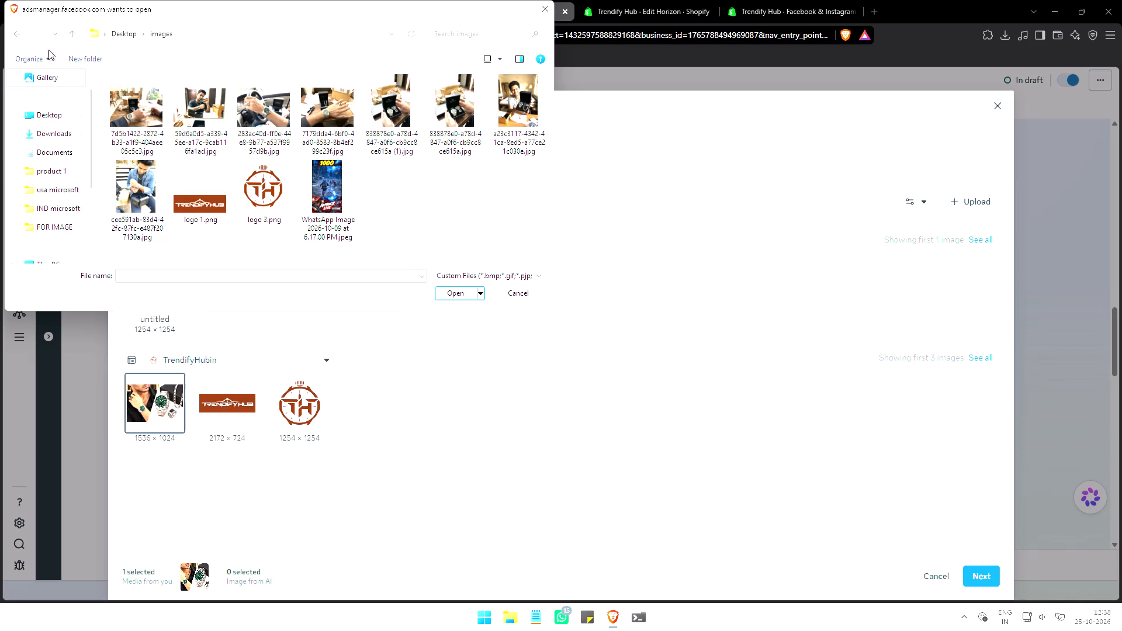
click(23, 36)
Check the desktop's product 1 and zxxx10 folders for ad media, and leave the file selection without uploading.
scroll(174, 222, down, 2)
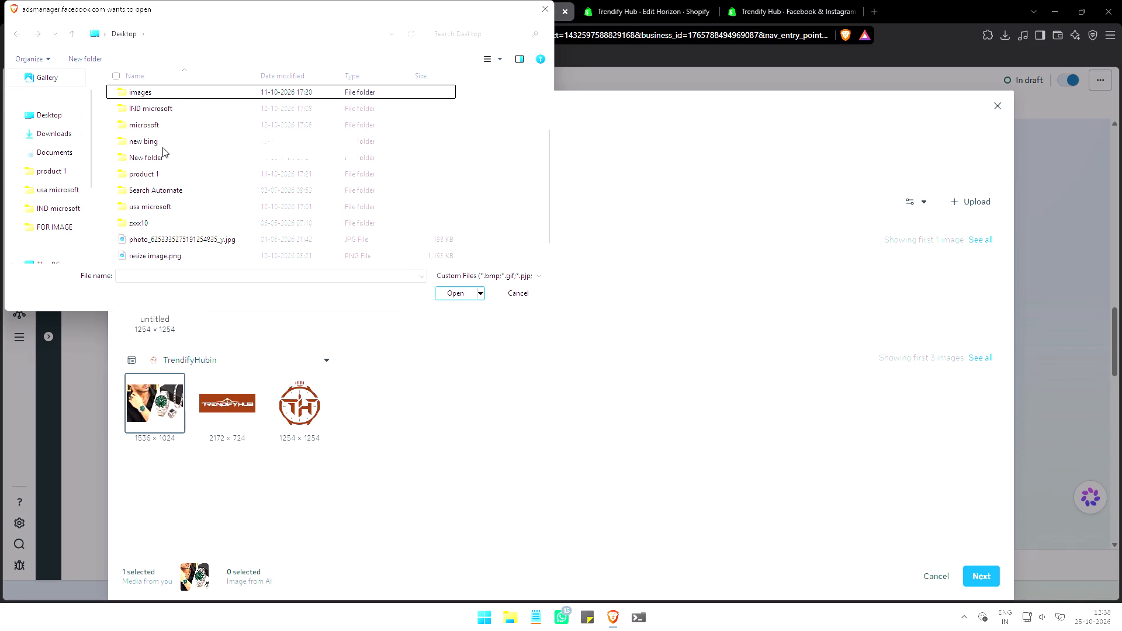
double_click(158, 169)
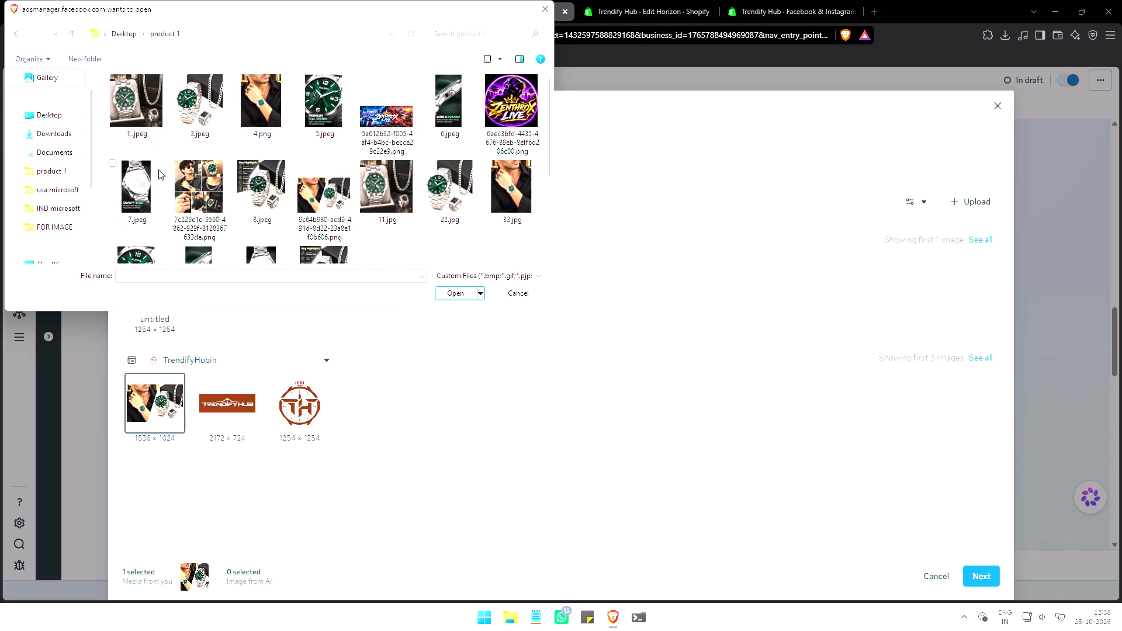
scroll(154, 181, down, 1)
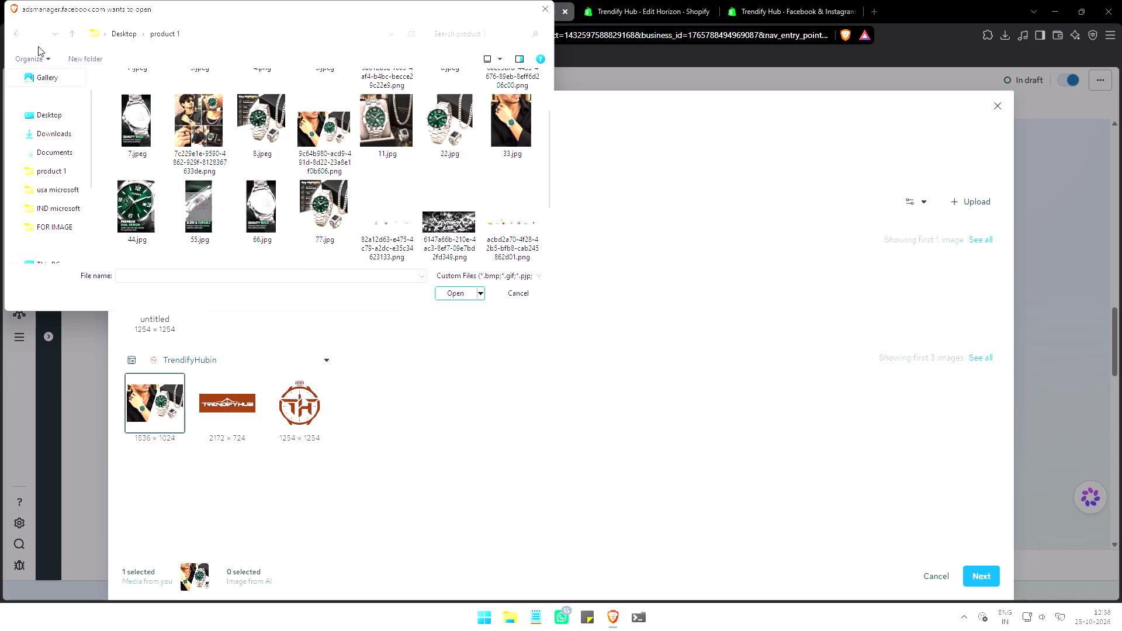
click(23, 33)
scroll(154, 230, down, 3)
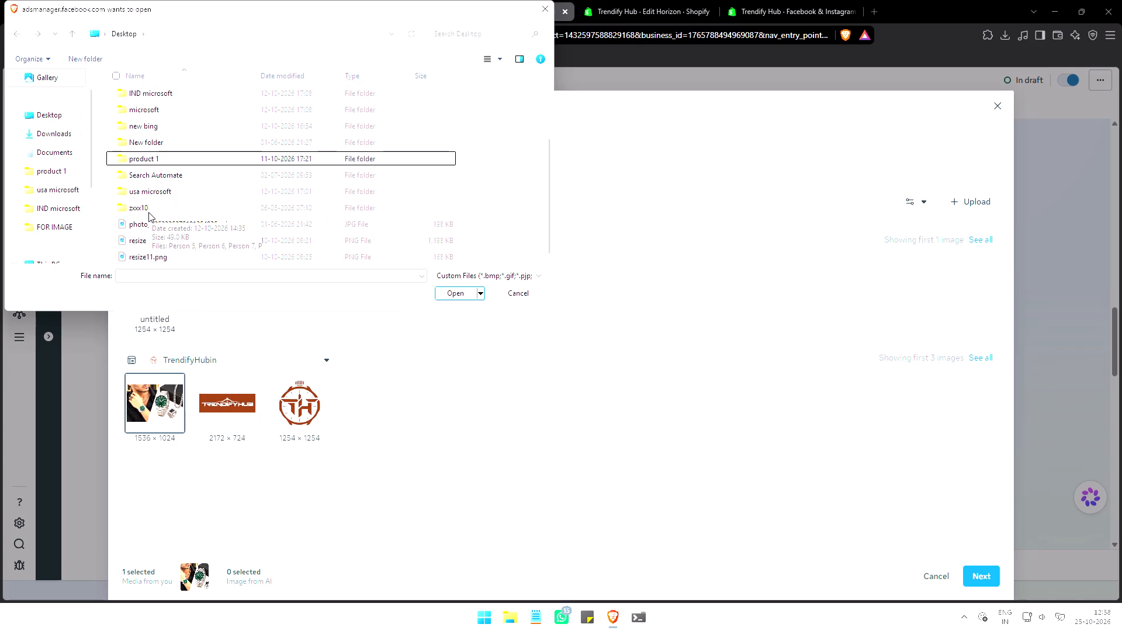
click(148, 212)
double_click(152, 208)
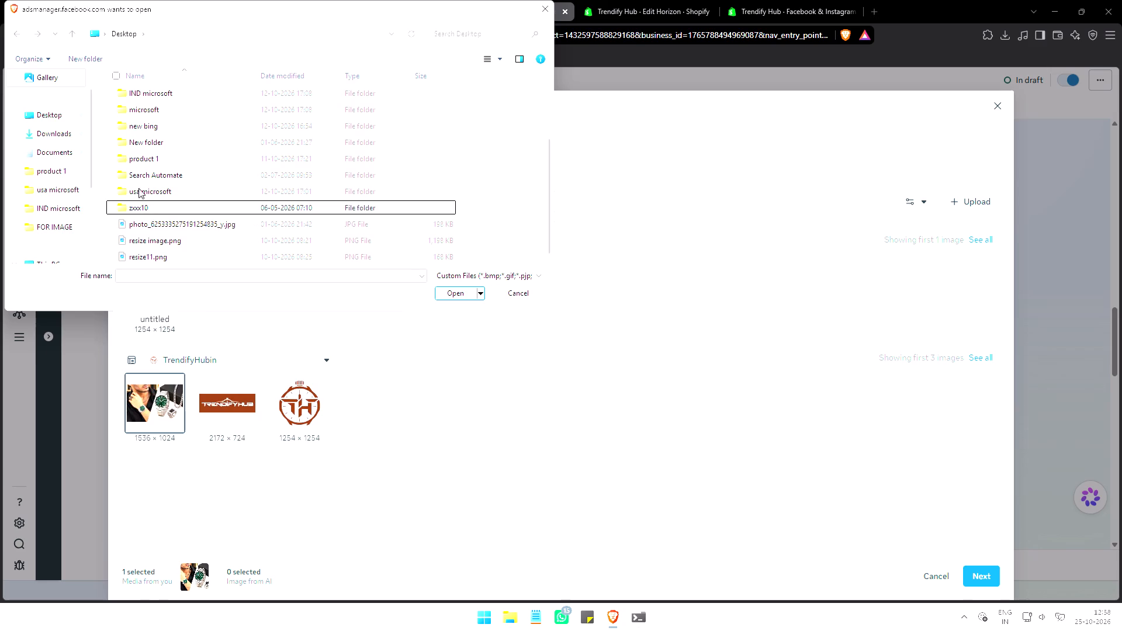
click(13, 27)
scroll(187, 233, down, 8)
click(542, 9)
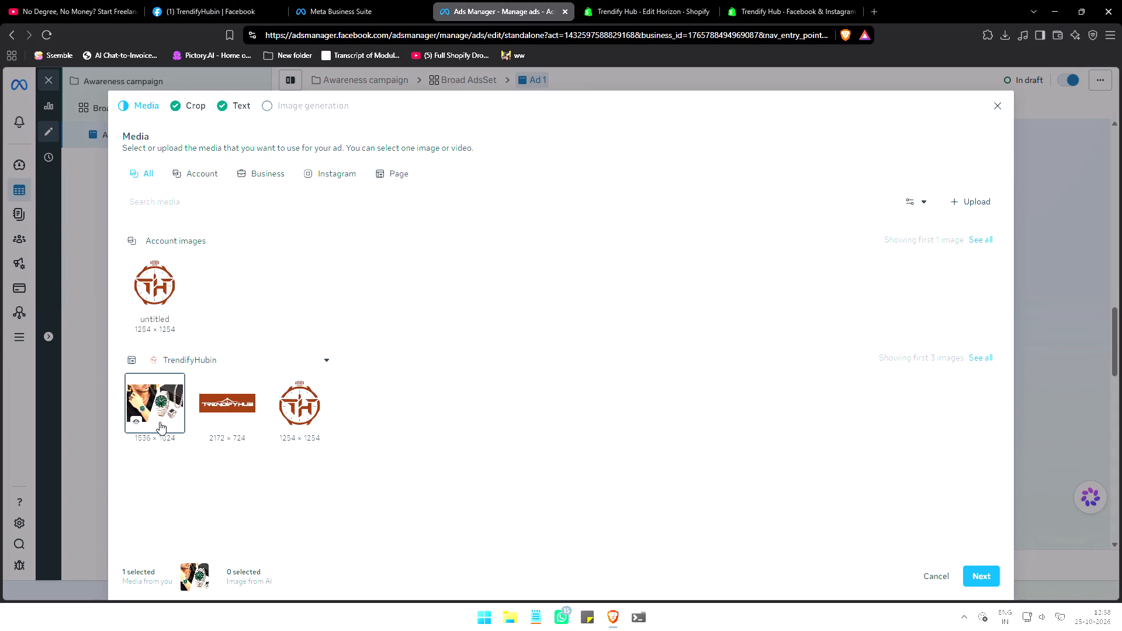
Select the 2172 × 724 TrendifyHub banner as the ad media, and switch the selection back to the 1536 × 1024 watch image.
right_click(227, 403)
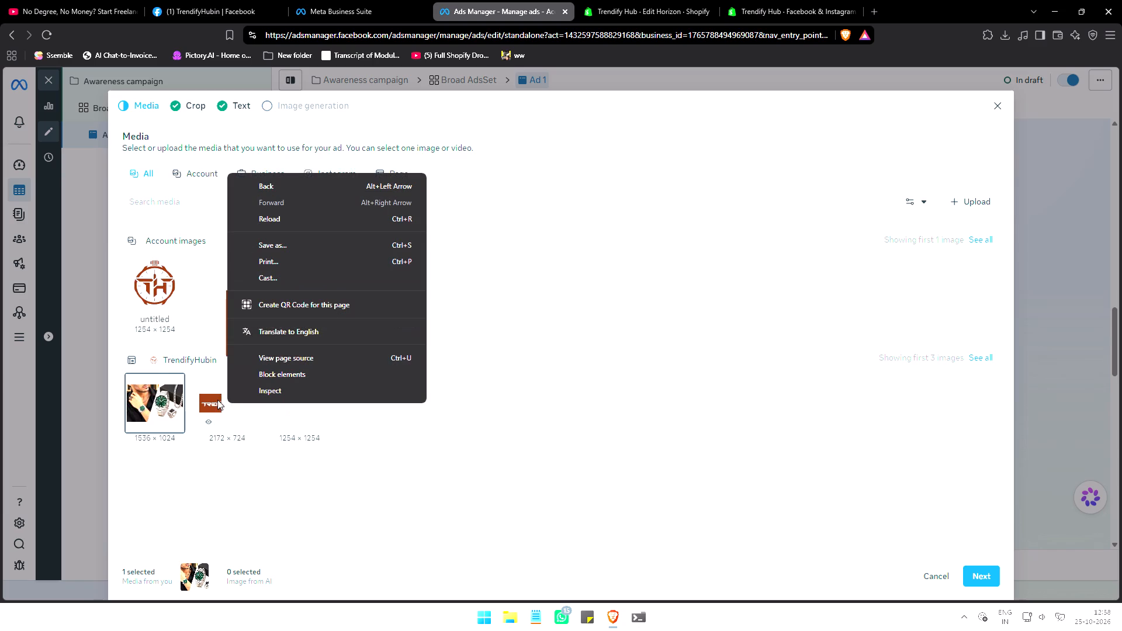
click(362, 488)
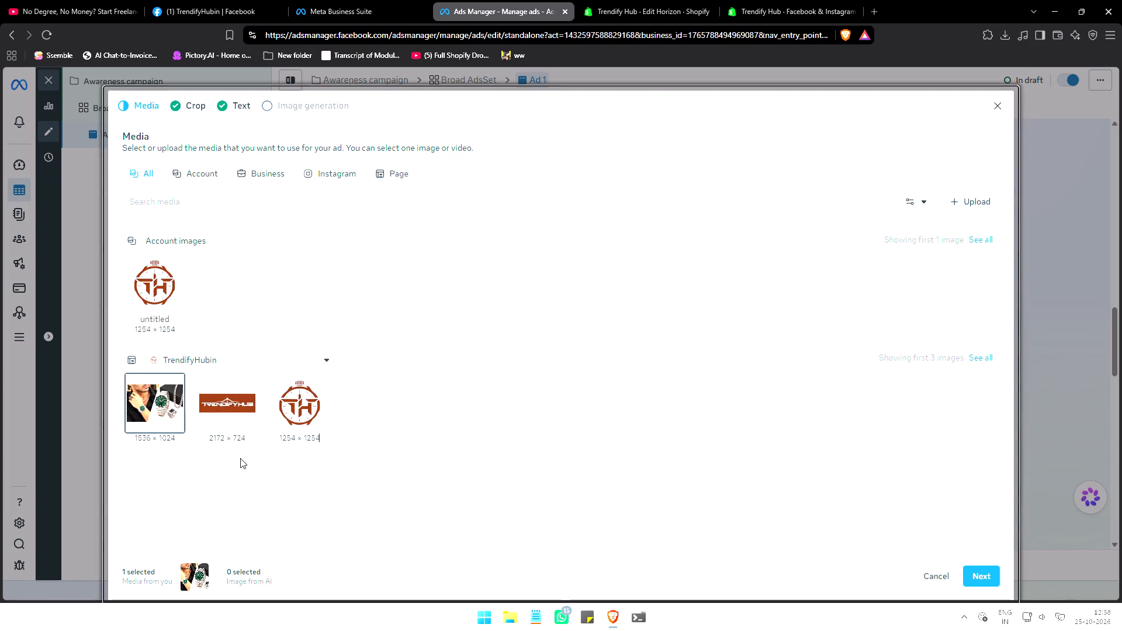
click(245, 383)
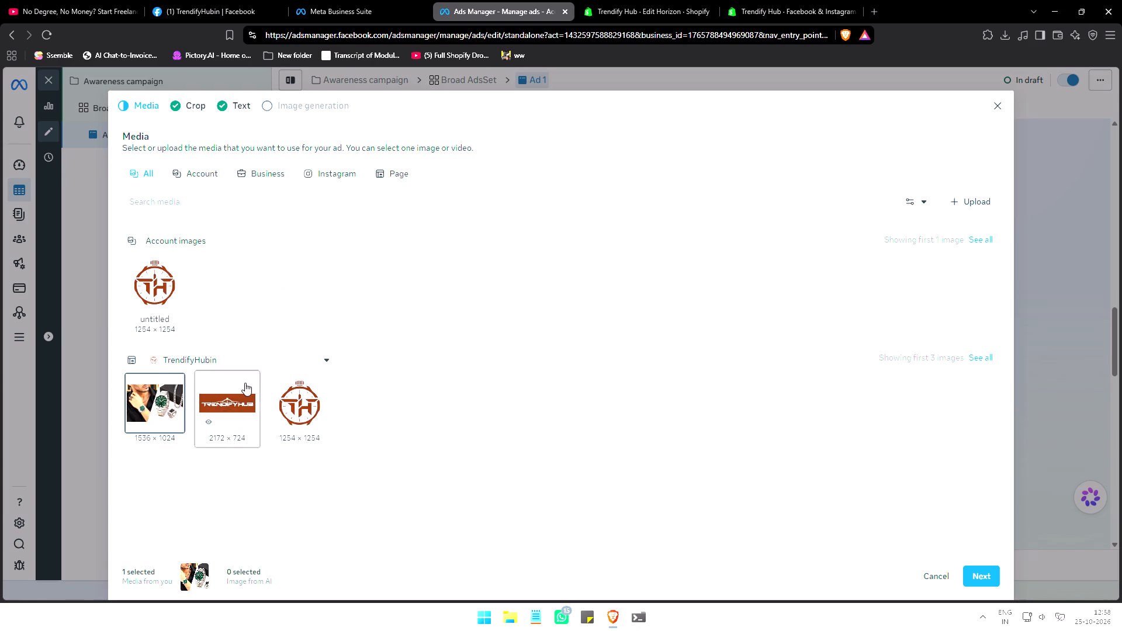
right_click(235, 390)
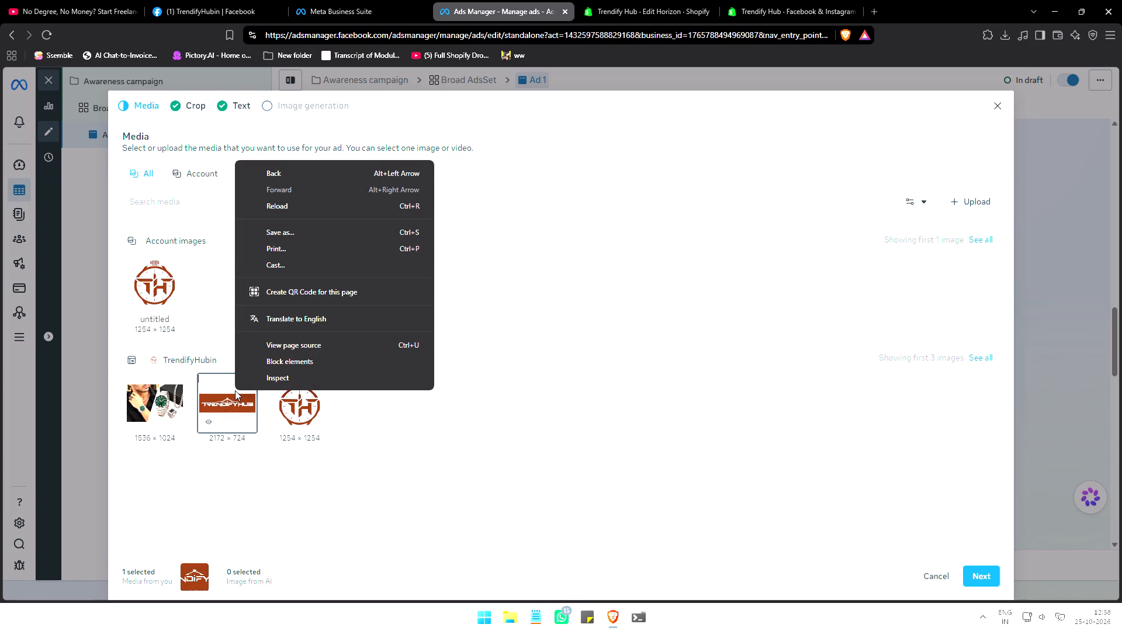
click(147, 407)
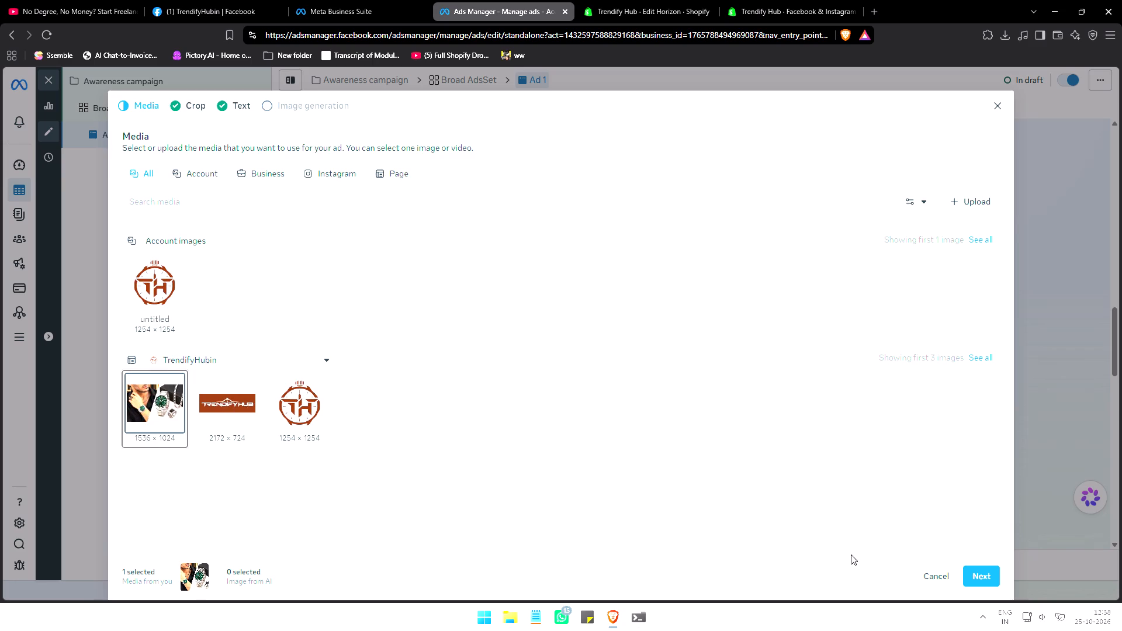
Look through the Account, Business, Instagram and TrendifyHubin Page media sources, and view the aspect ratio, height and width filter options.
click(203, 174)
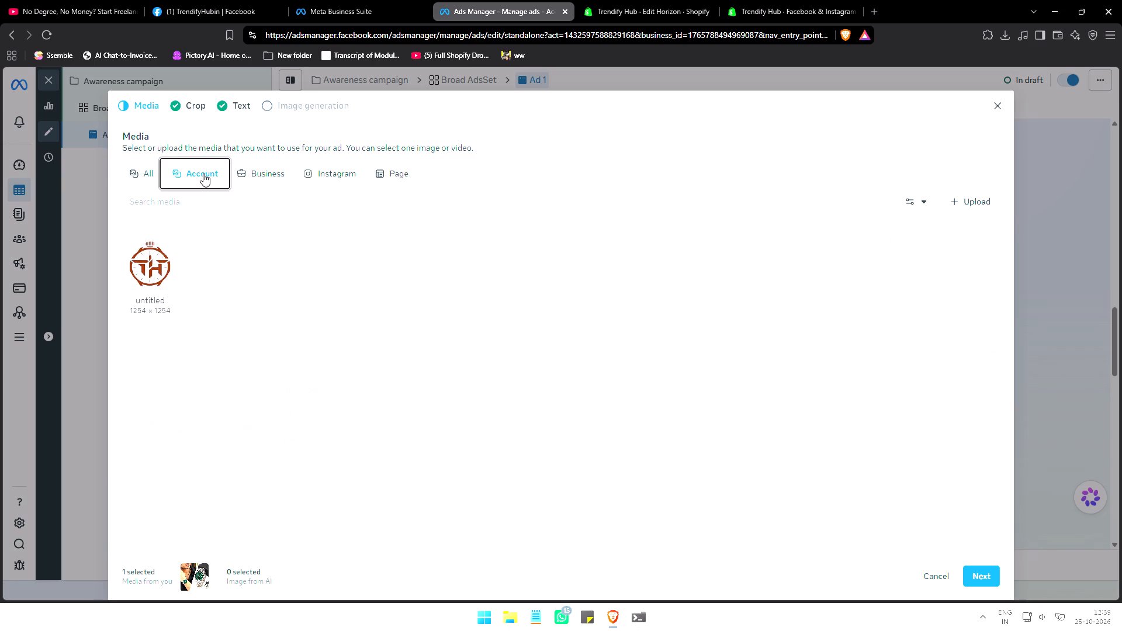
click(254, 171)
click(318, 170)
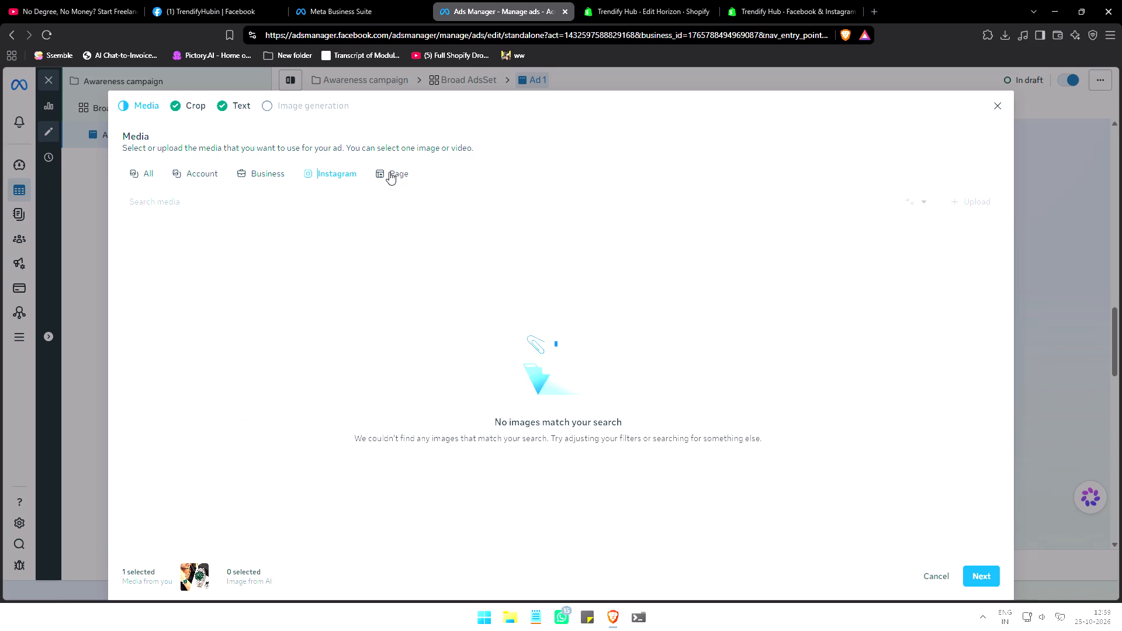
click(389, 172)
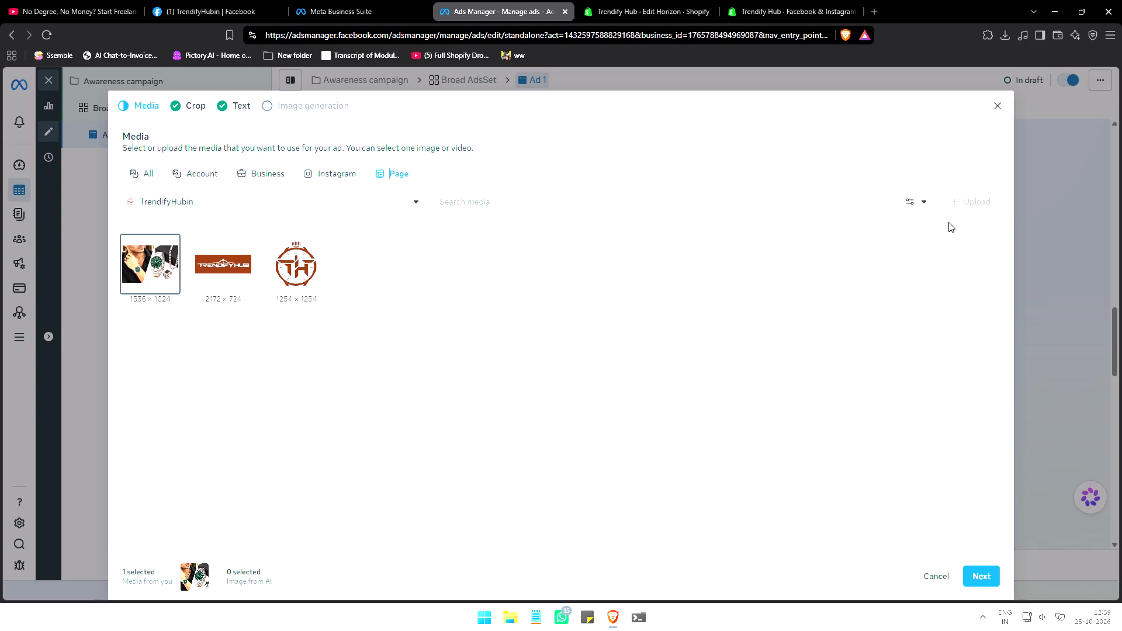
click(915, 203)
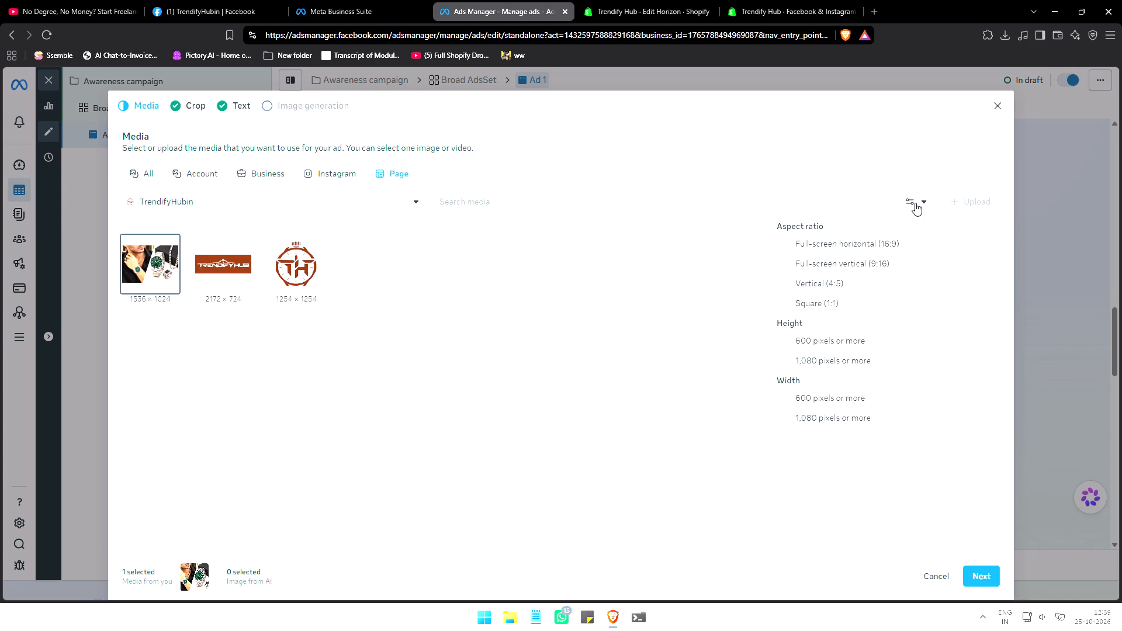
Close the media filter options and examine all account and TrendifyHubin page images available for the ad.
click(915, 203)
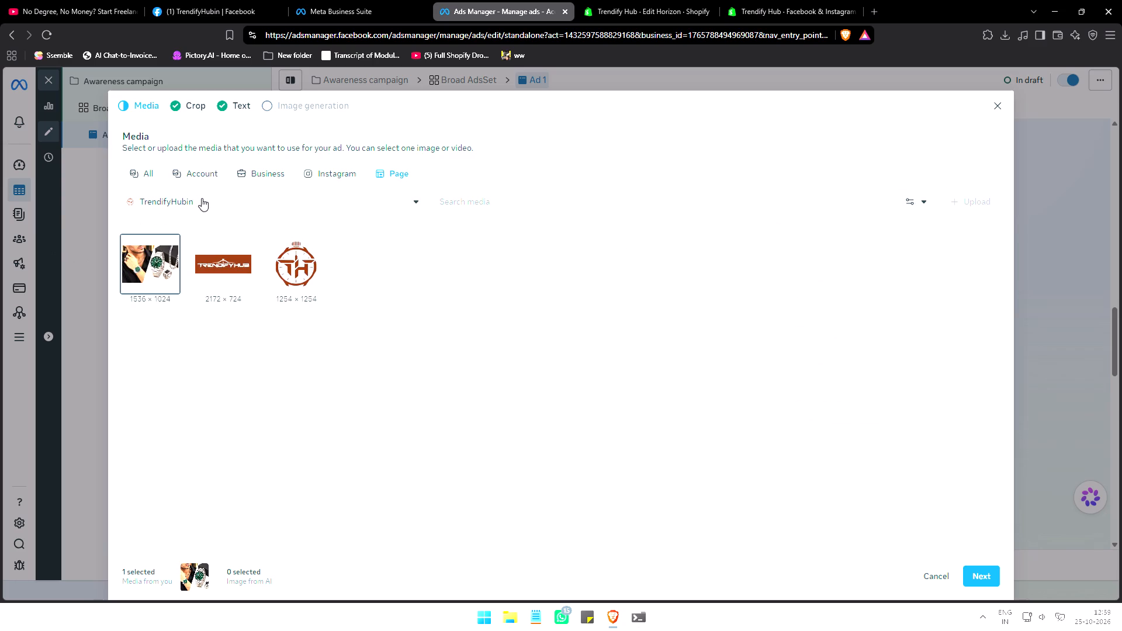
click(138, 172)
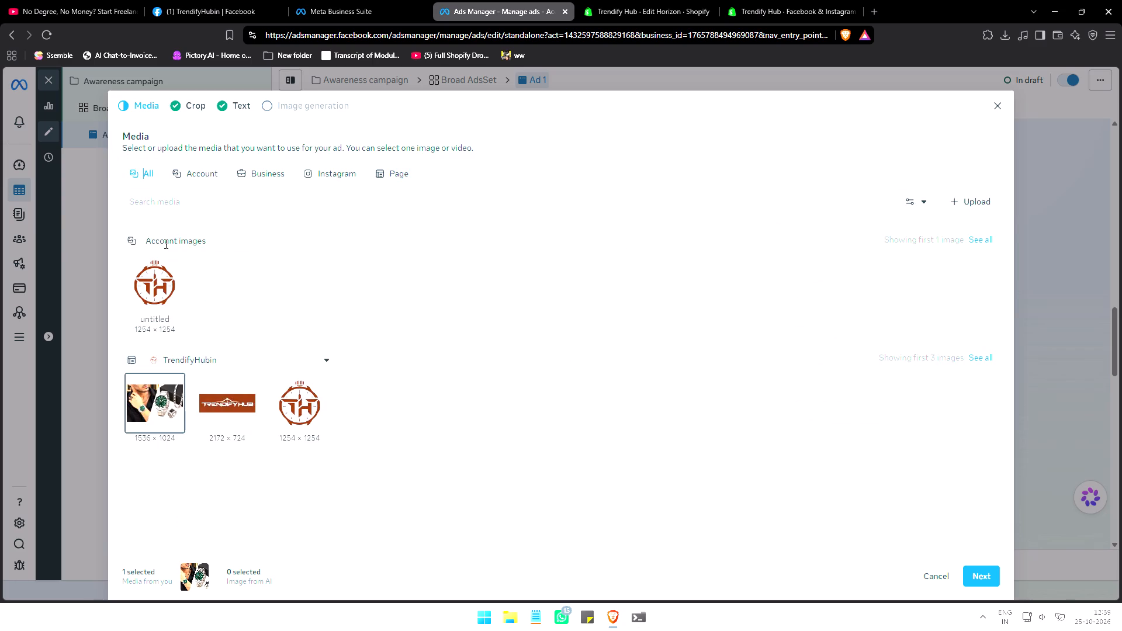
click(989, 241)
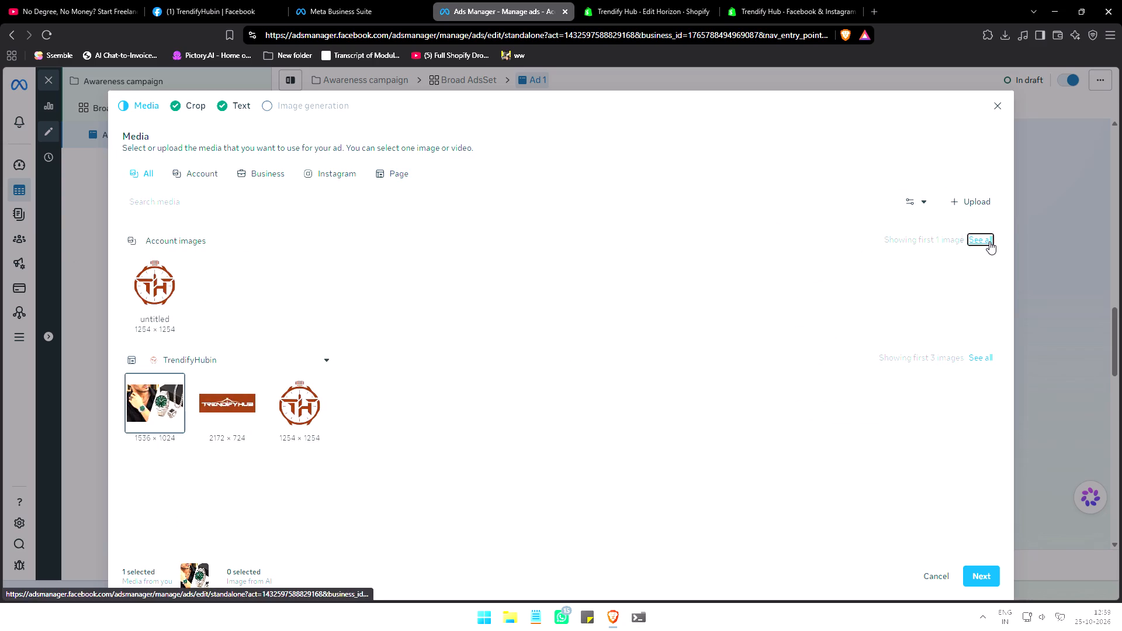
click(146, 179)
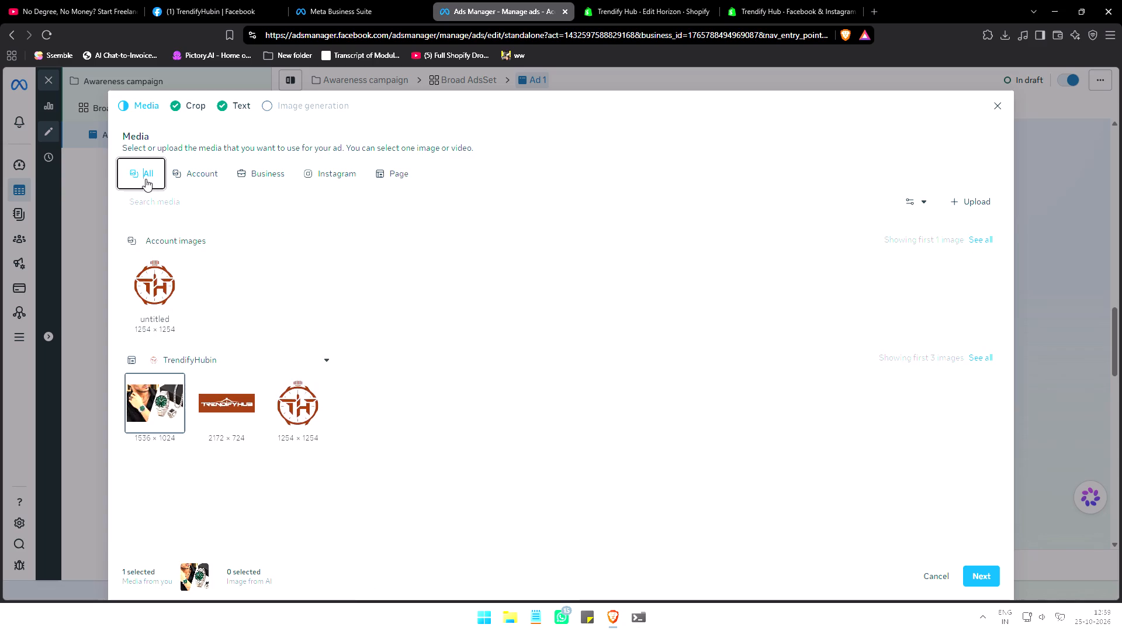
scroll(285, 462, down, 5)
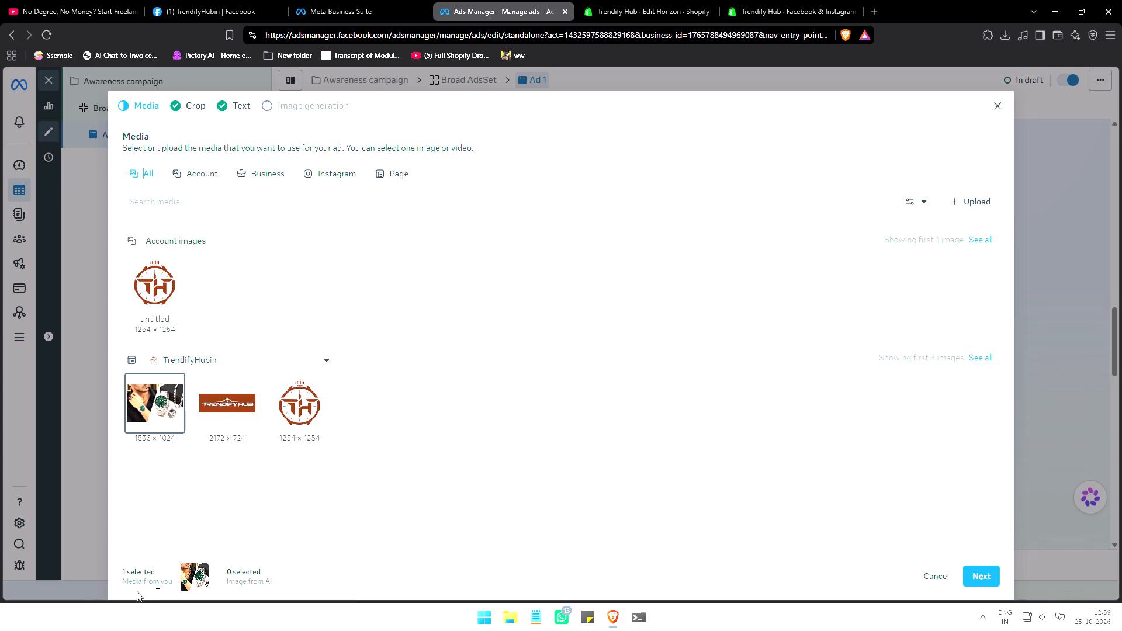
Accept the selected 1536 × 1024 watch-and-accessories image with its original square, vertical and horizontal crops, and proceed to the ad text.
click(137, 578)
click(224, 570)
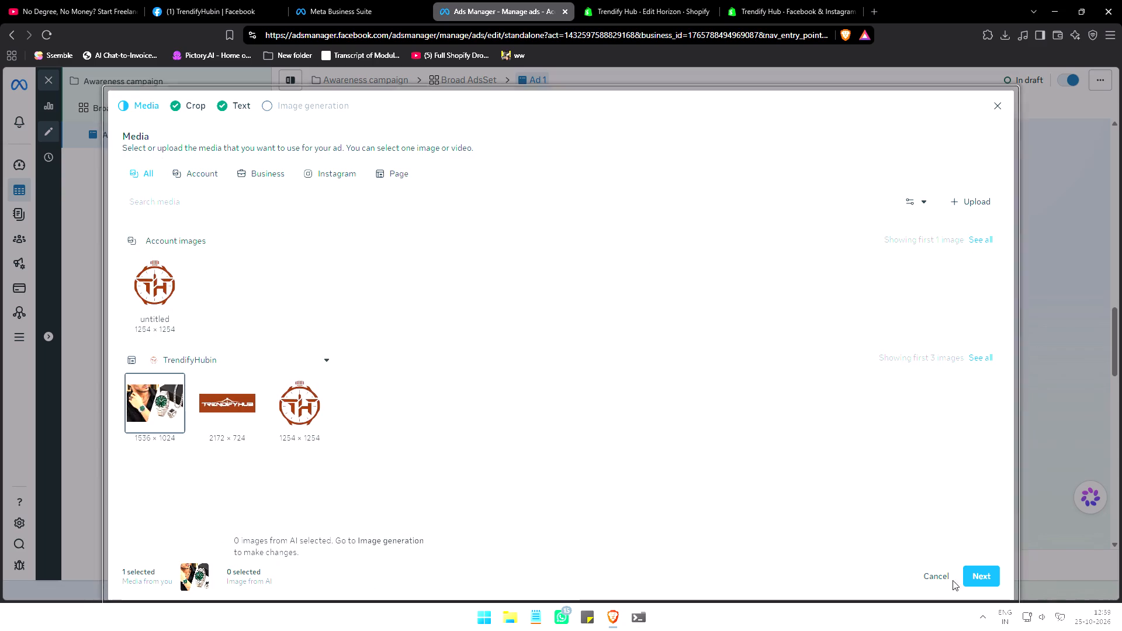
click(992, 579)
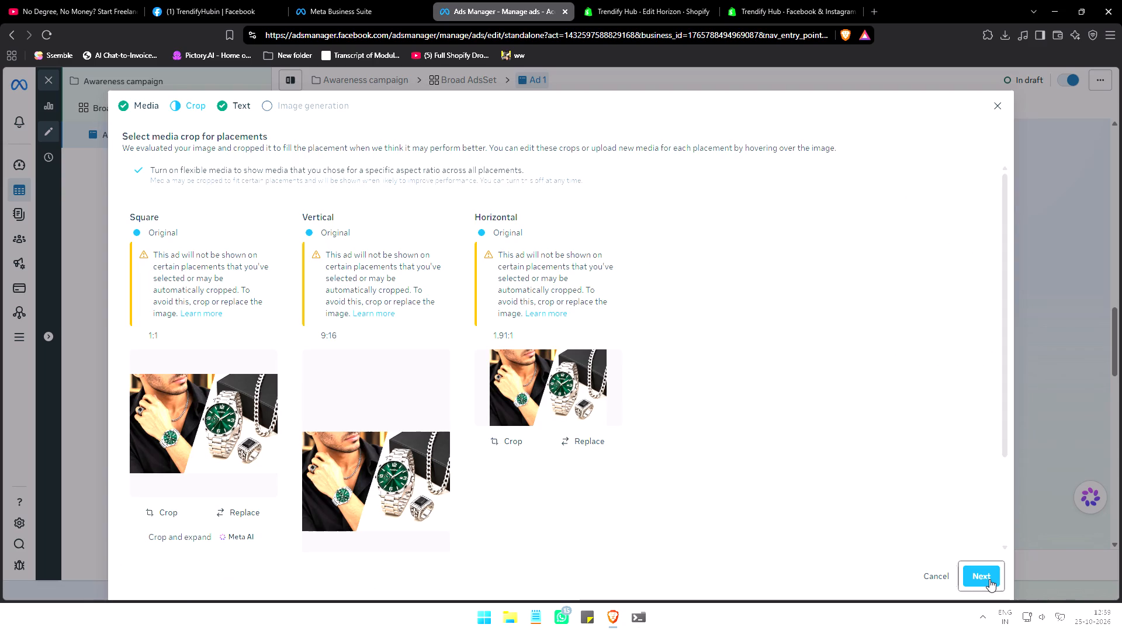
click(982, 576)
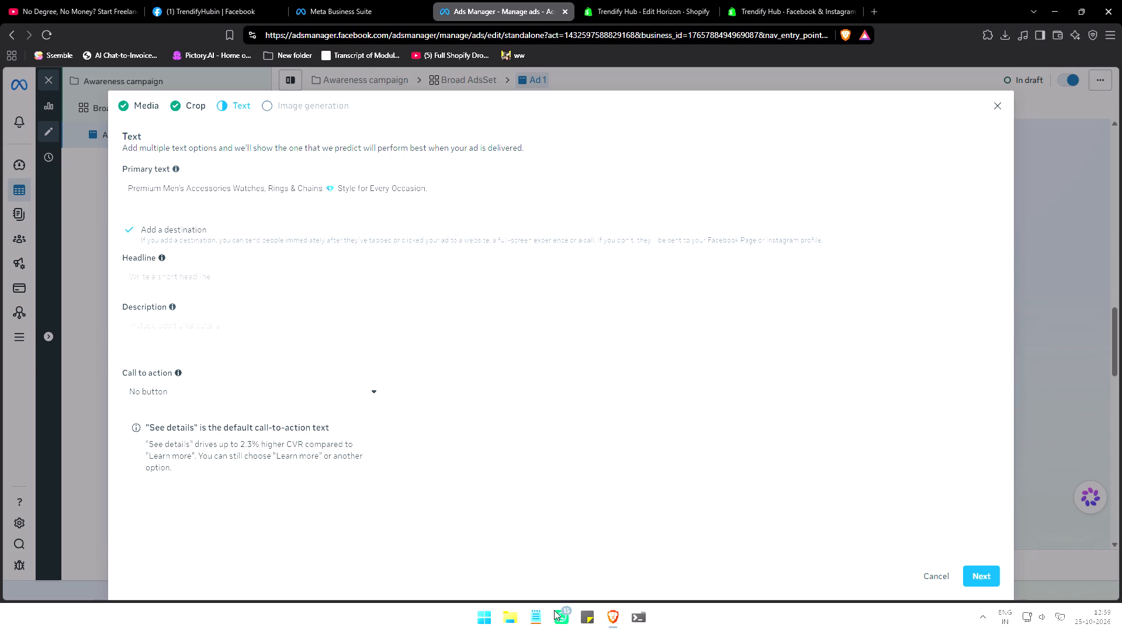
click(477, 608)
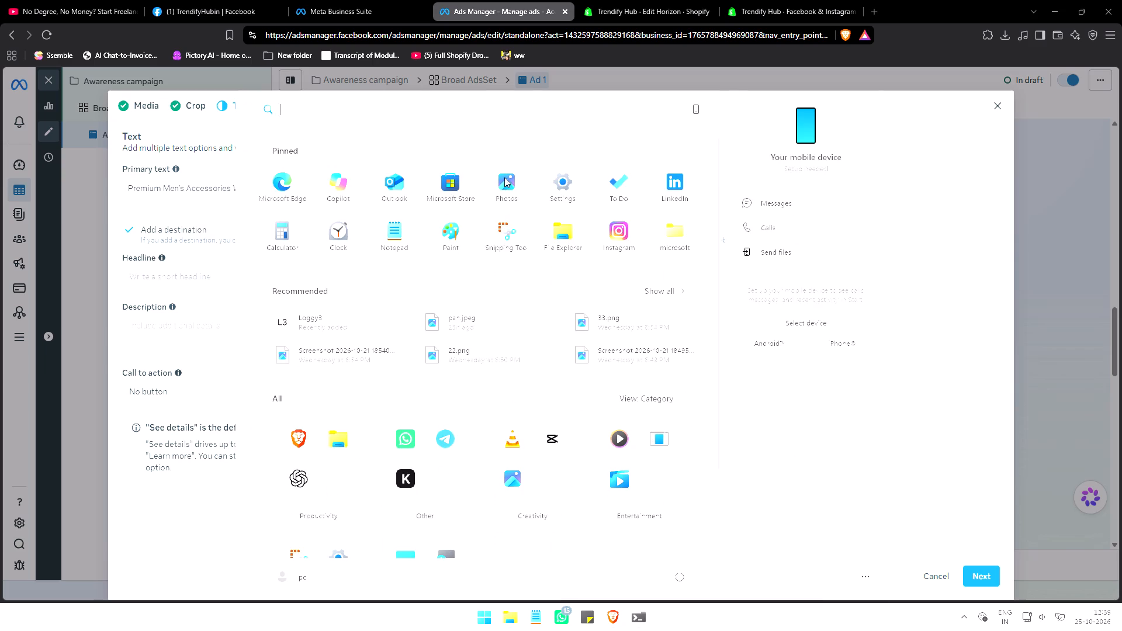
click(458, 108)
text(chs)
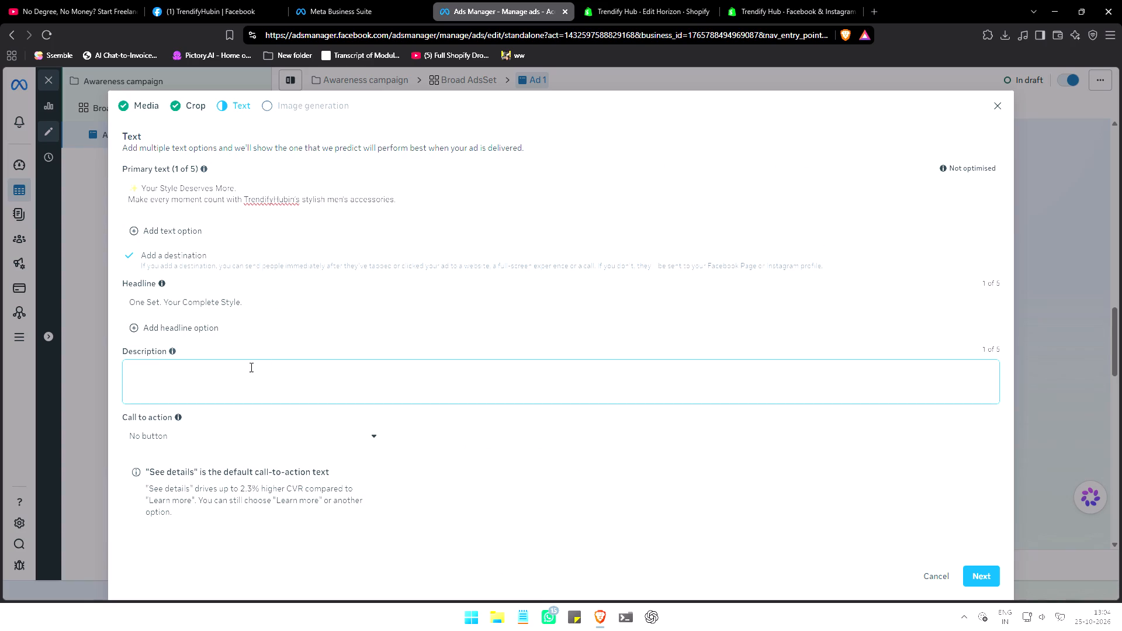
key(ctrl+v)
scroll(243, 380, down, 2)
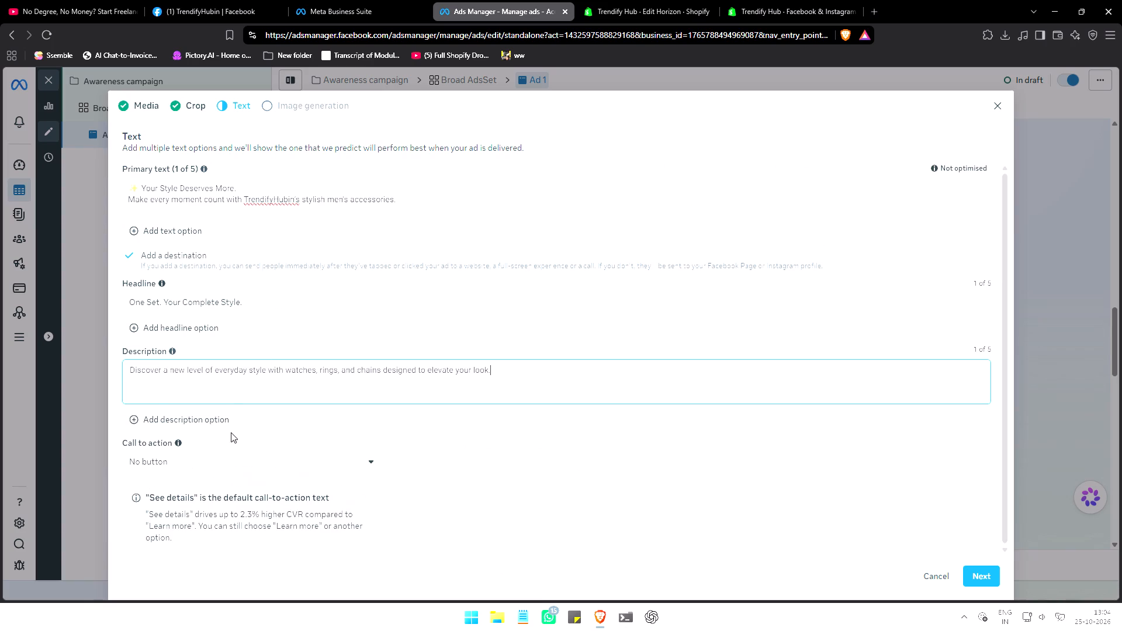
scroll(215, 466, down, 3)
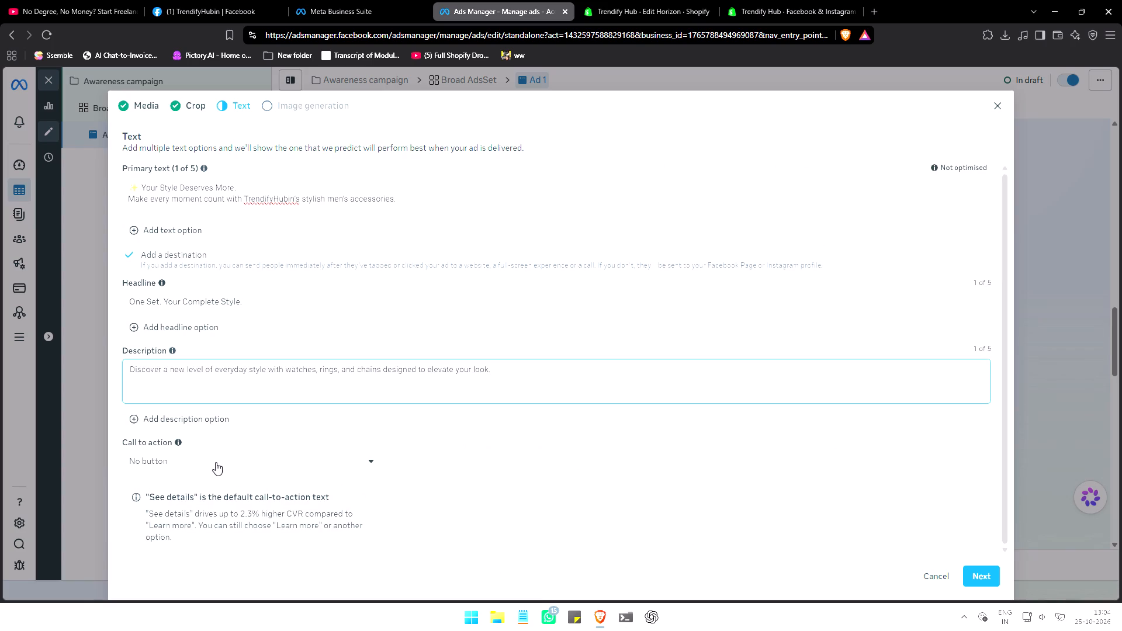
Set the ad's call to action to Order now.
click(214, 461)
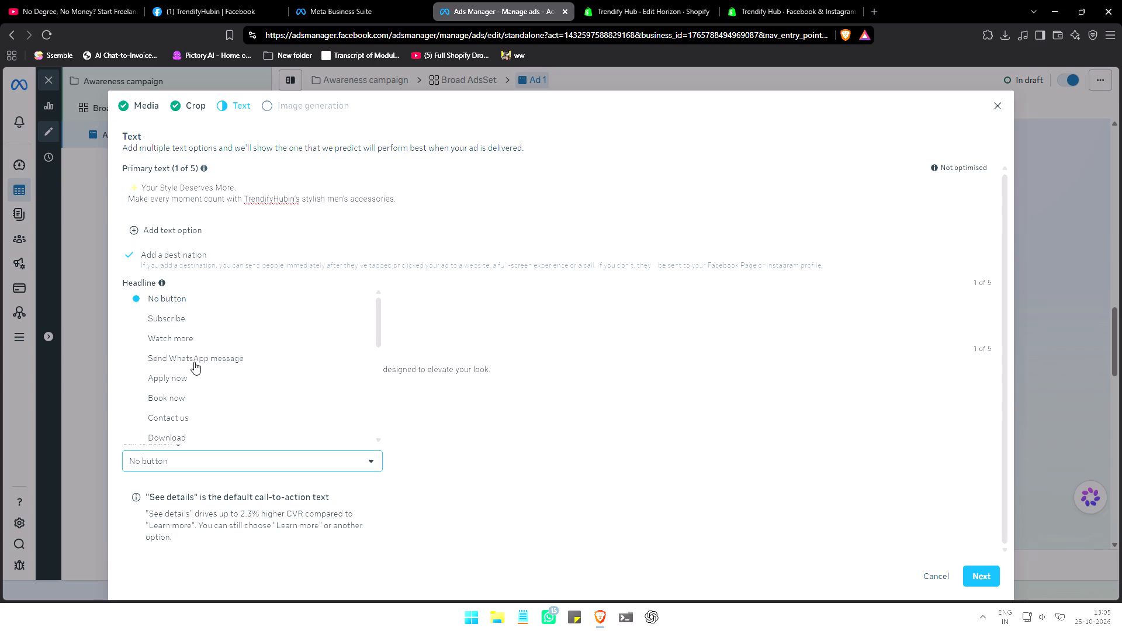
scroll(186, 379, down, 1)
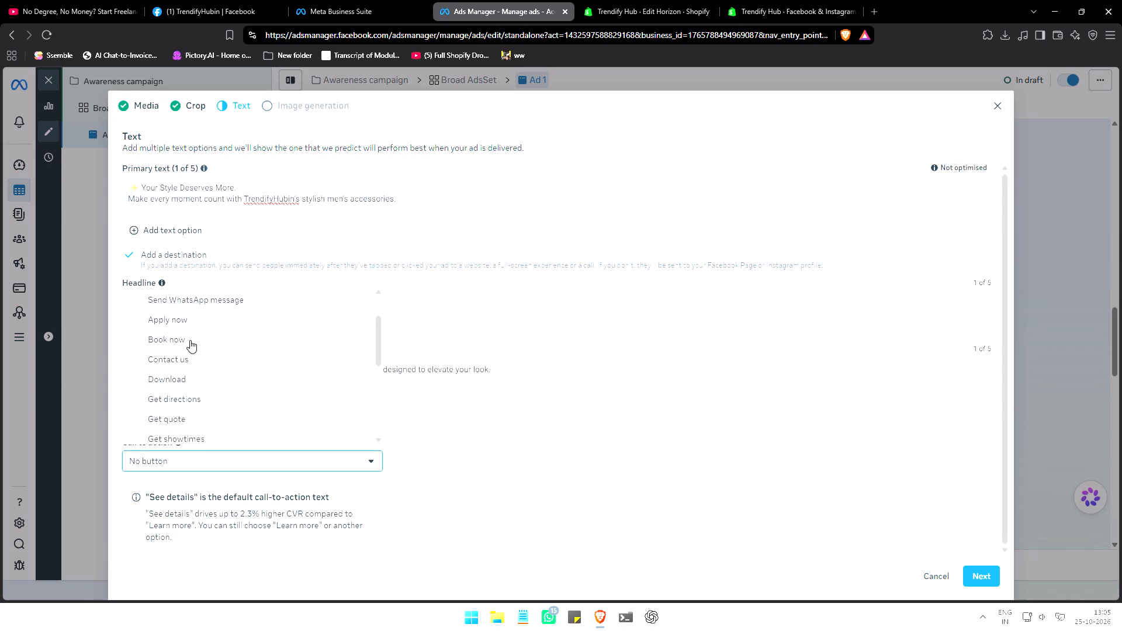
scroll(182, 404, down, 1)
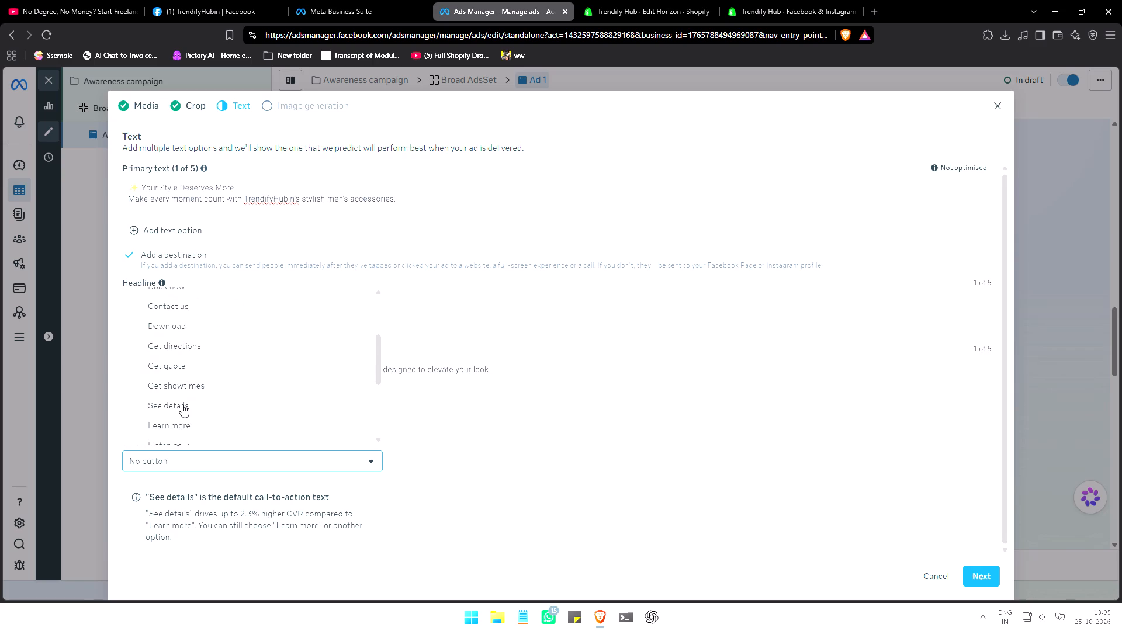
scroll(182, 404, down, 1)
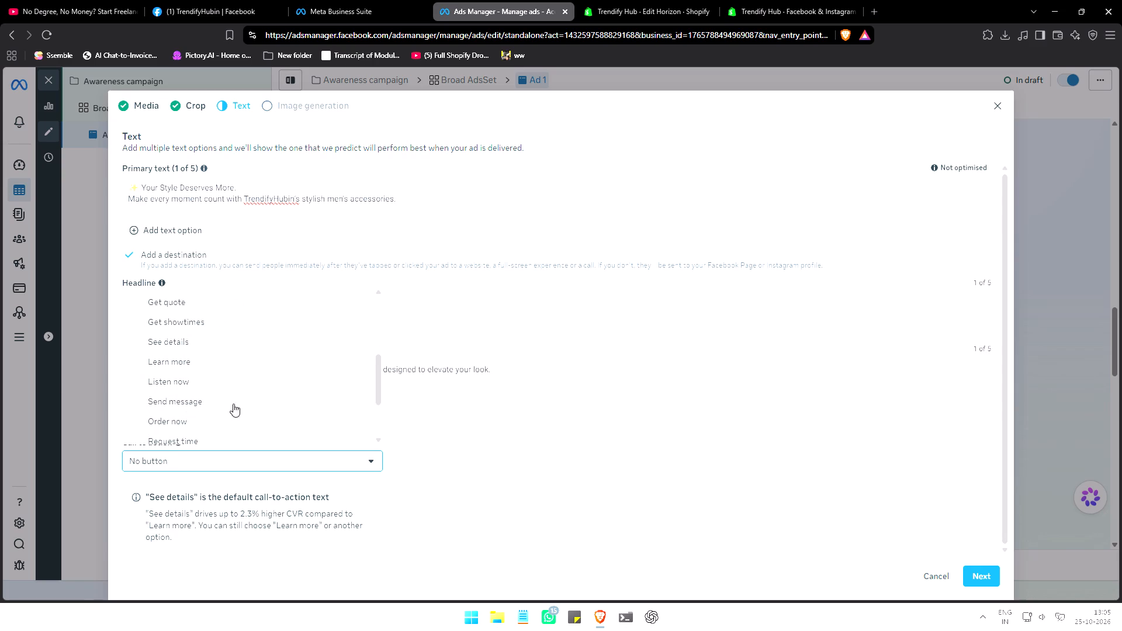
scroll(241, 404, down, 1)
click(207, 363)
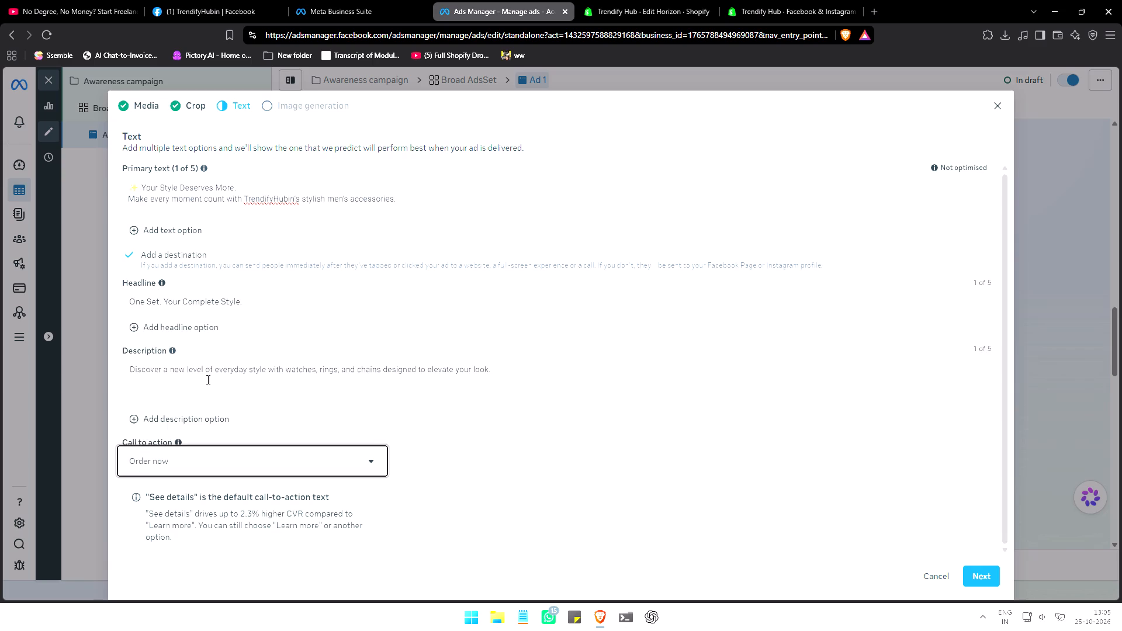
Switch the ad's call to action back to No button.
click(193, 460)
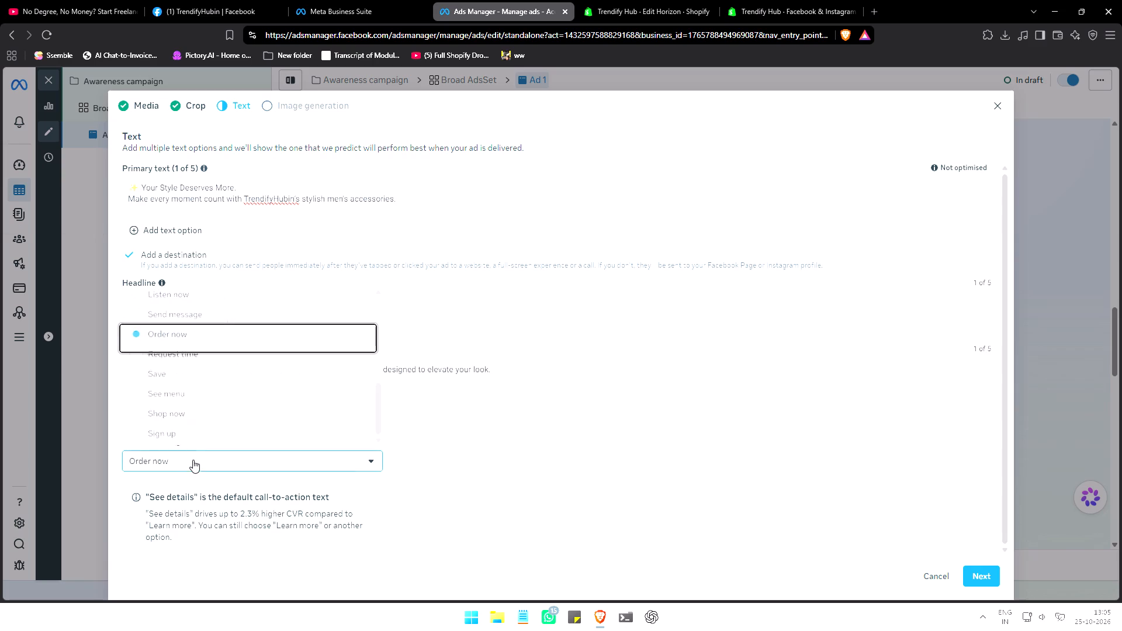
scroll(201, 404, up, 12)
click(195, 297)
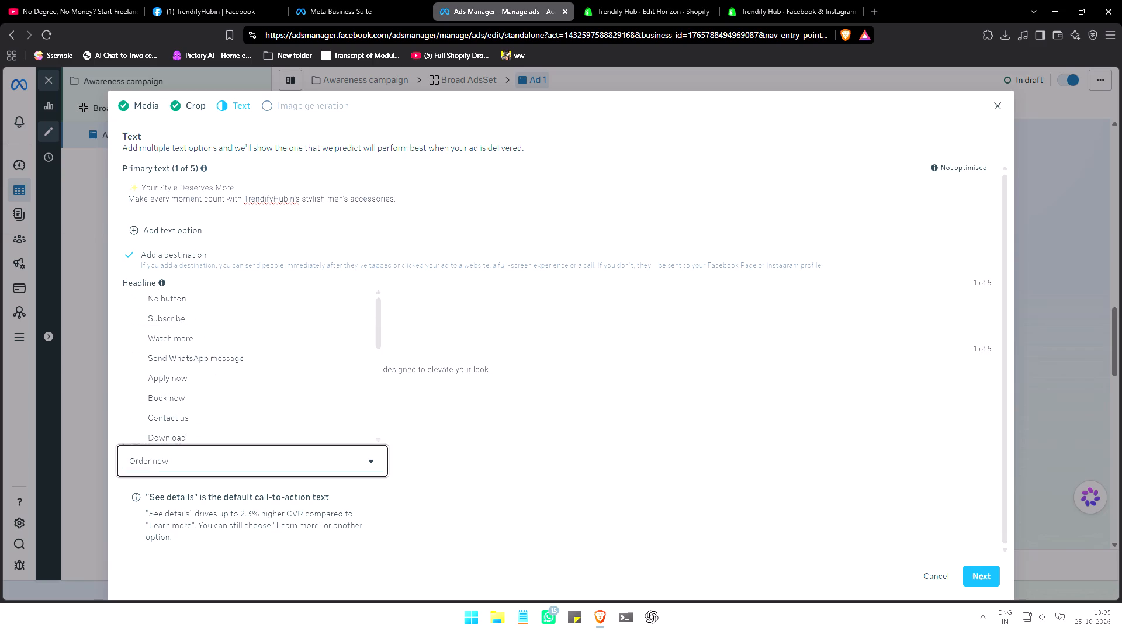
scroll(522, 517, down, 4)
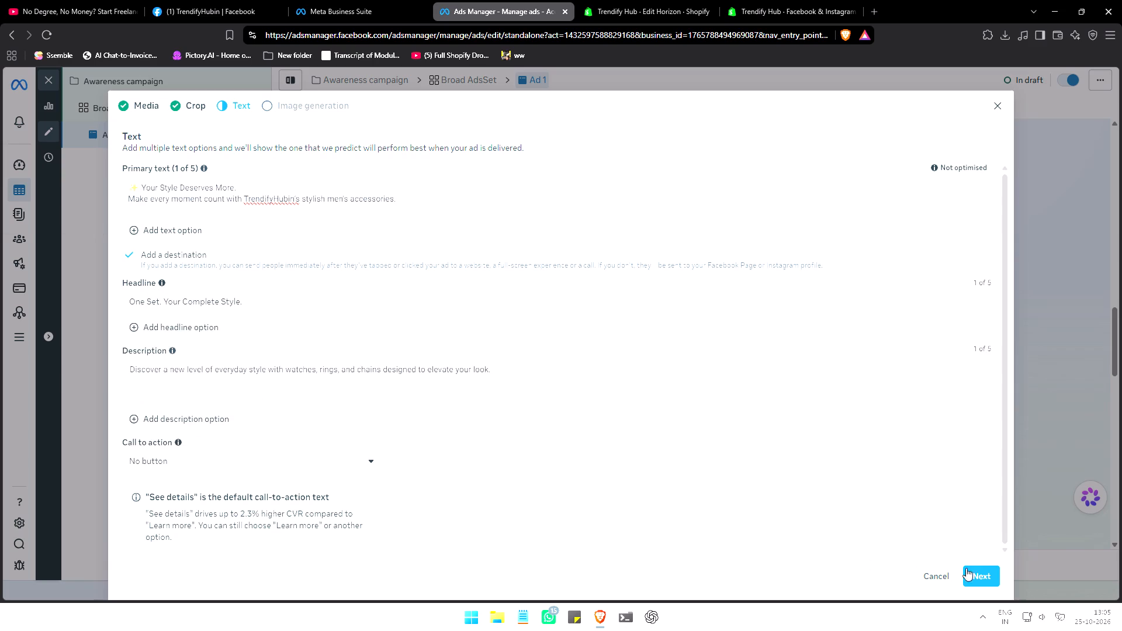
Proceed from the ad text to image generation and leave the creative setup without selecting any AI-generated images.
click(989, 574)
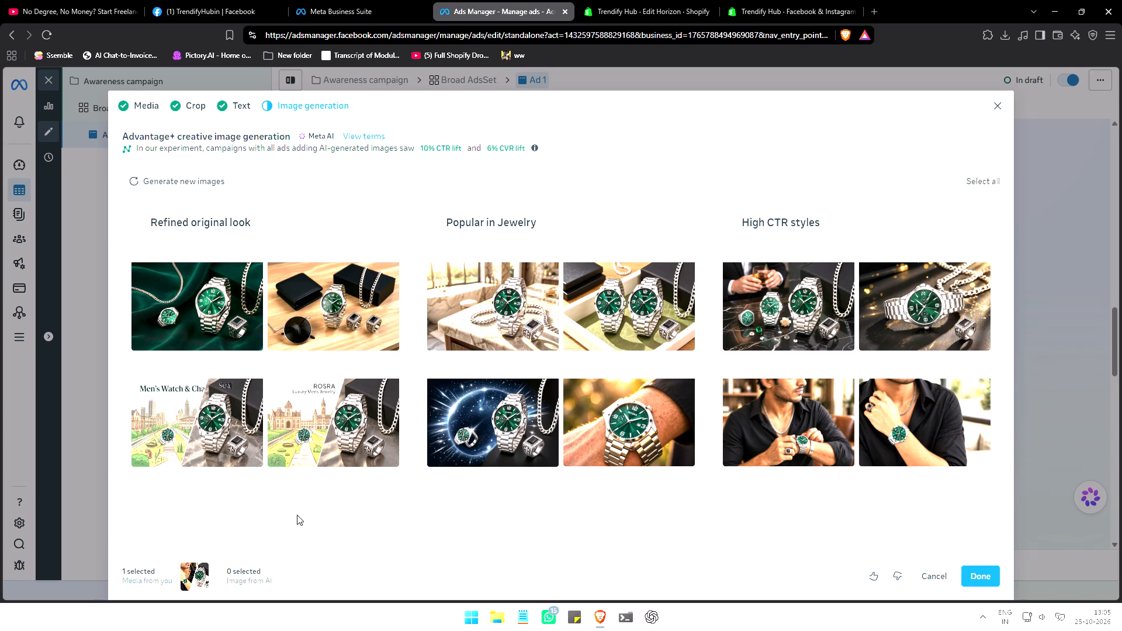
scroll(297, 515, up, 1)
click(943, 572)
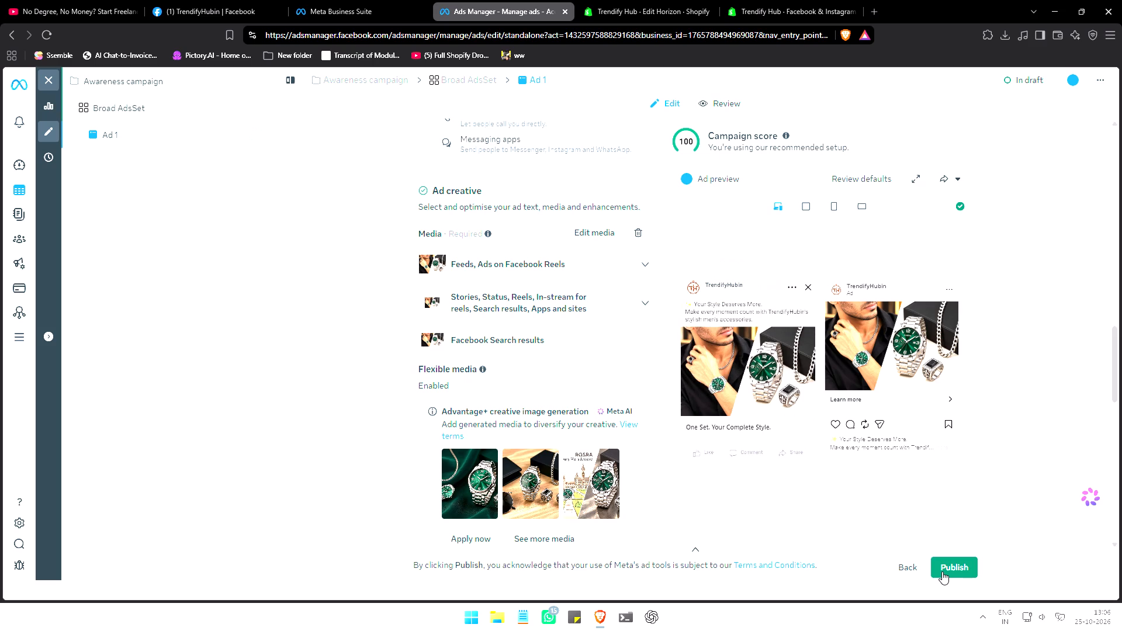
Review Ad 1's destination and creative settings alongside its Facebook and Instagram placement previews.
scroll(741, 408, up, 4)
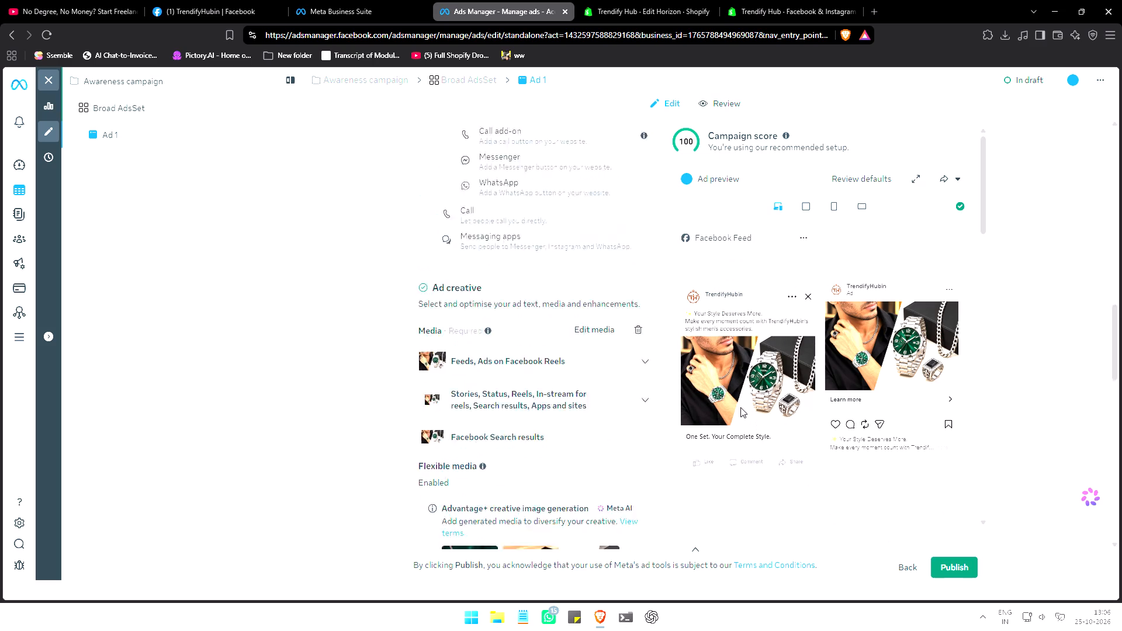
scroll(740, 407, up, 1)
scroll(740, 407, down, 3)
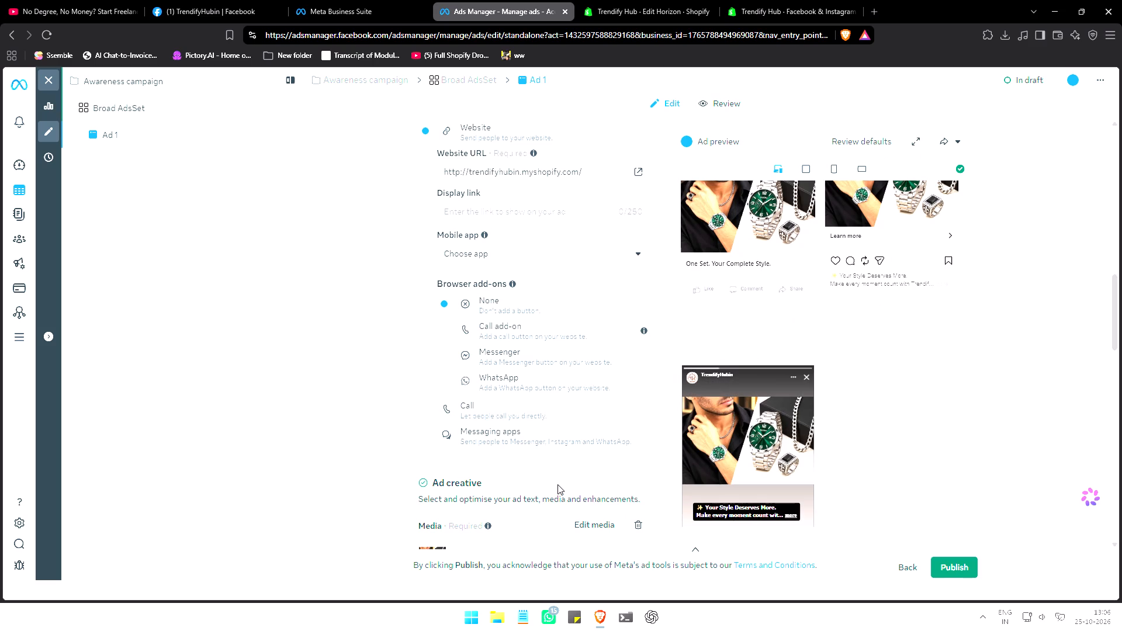
scroll(557, 484, up, 1)
scroll(622, 491, down, 4)
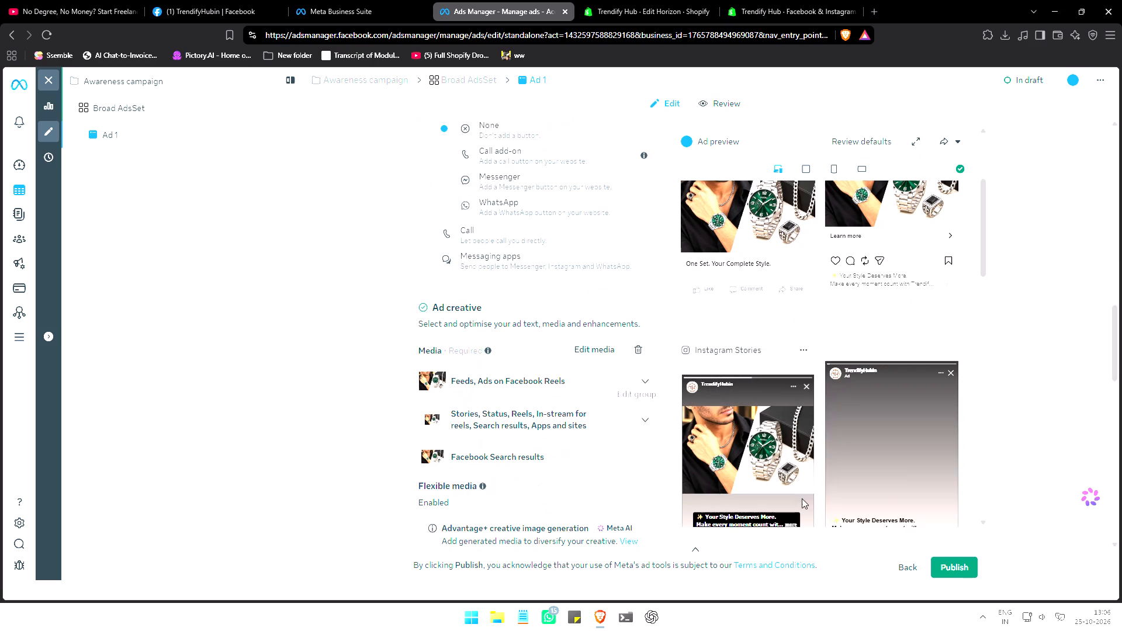
scroll(819, 499, up, 7)
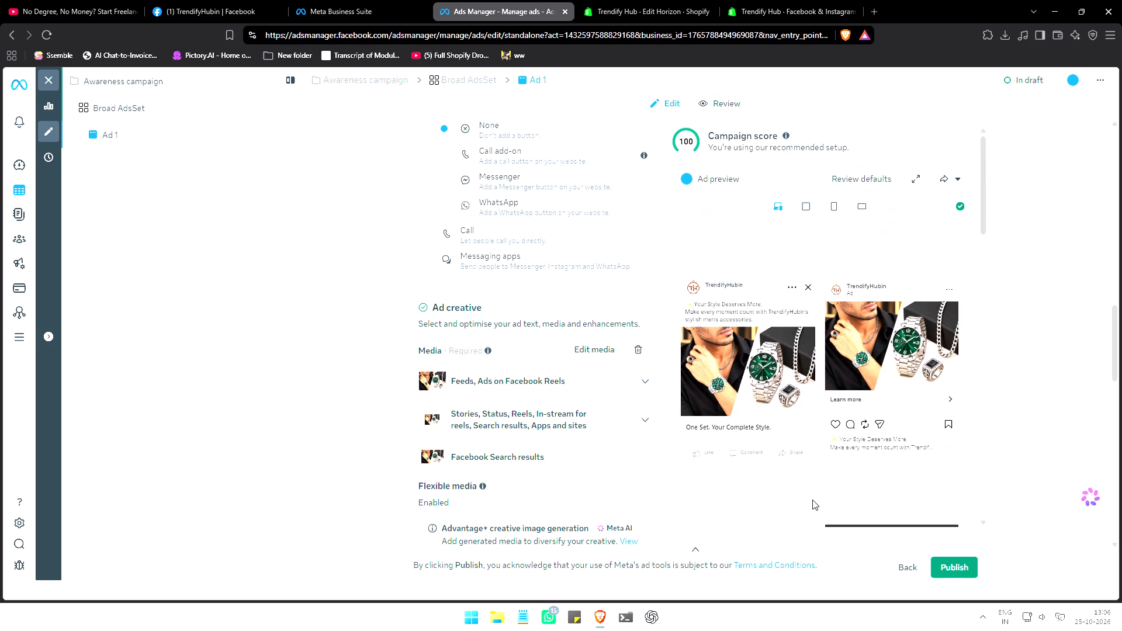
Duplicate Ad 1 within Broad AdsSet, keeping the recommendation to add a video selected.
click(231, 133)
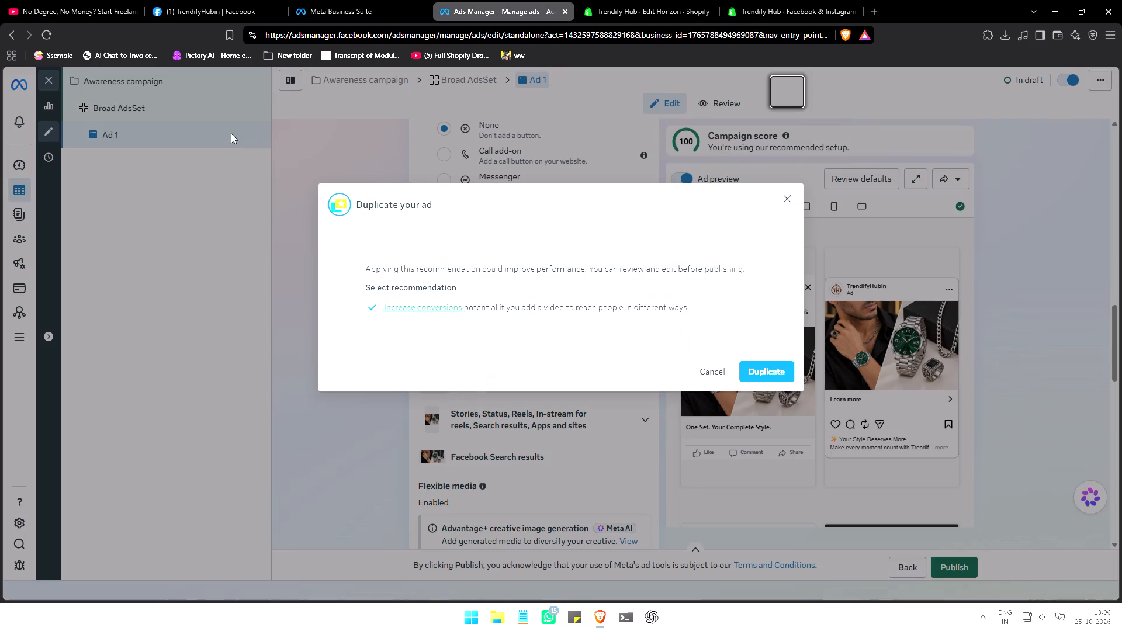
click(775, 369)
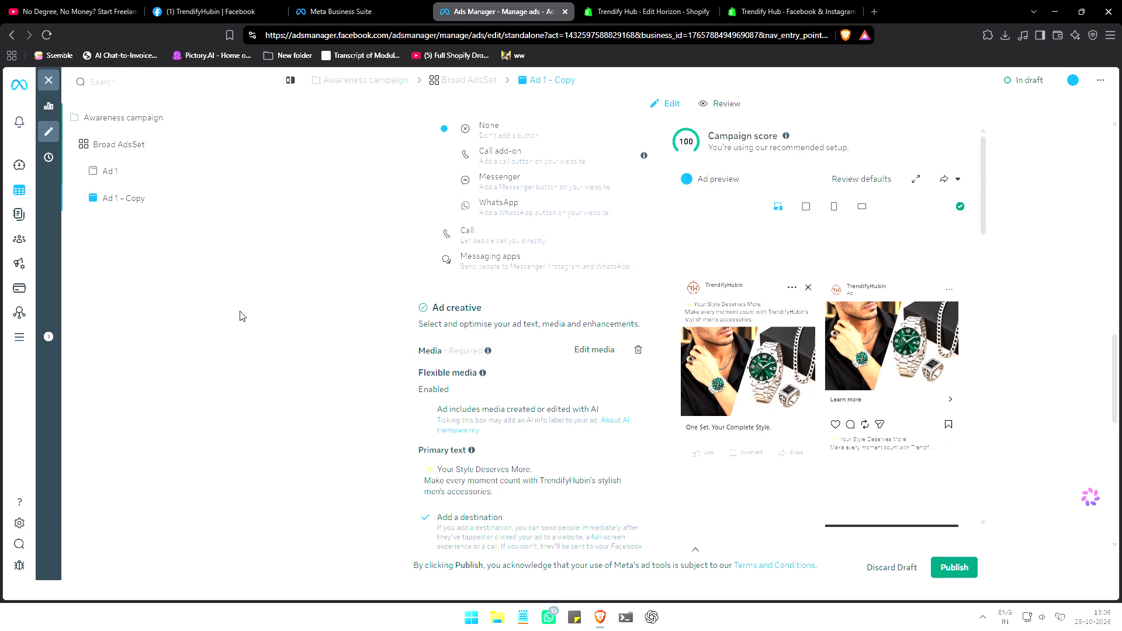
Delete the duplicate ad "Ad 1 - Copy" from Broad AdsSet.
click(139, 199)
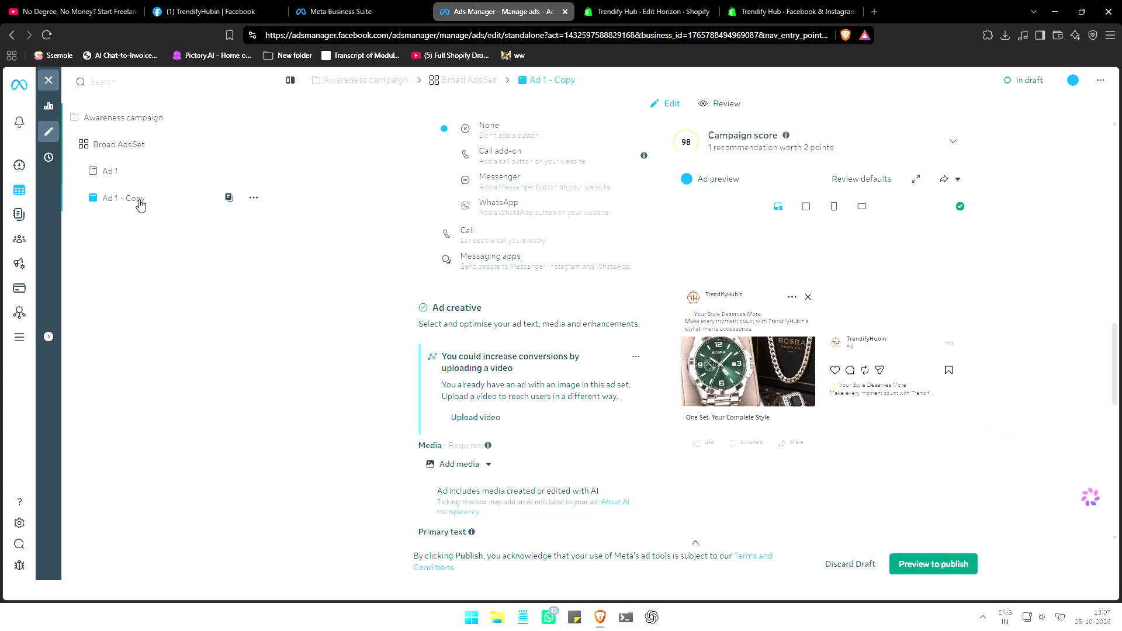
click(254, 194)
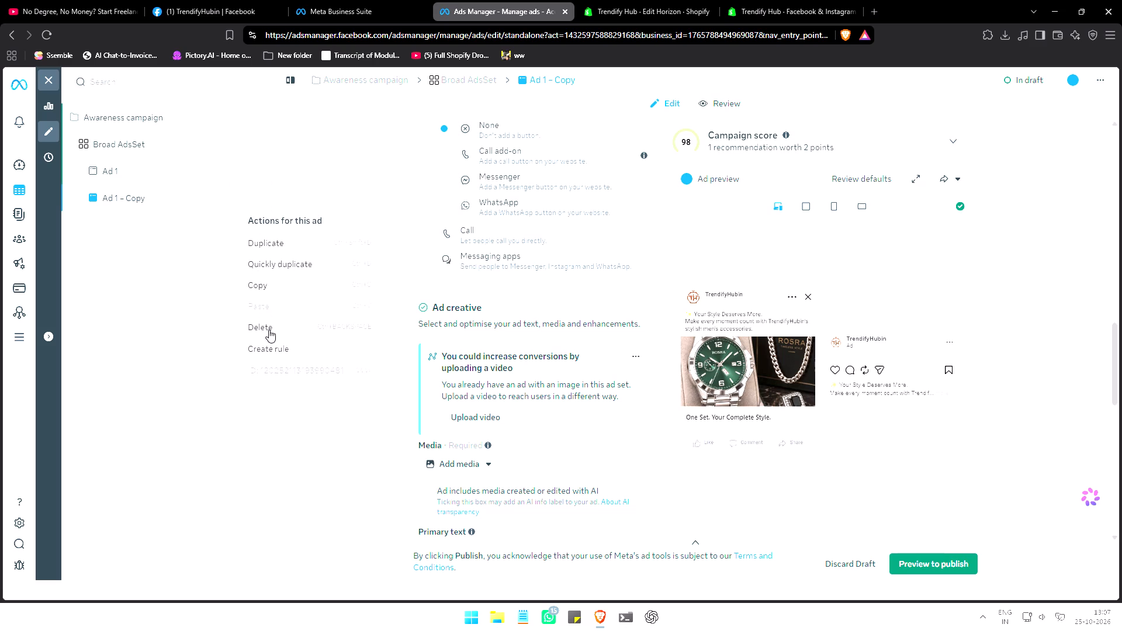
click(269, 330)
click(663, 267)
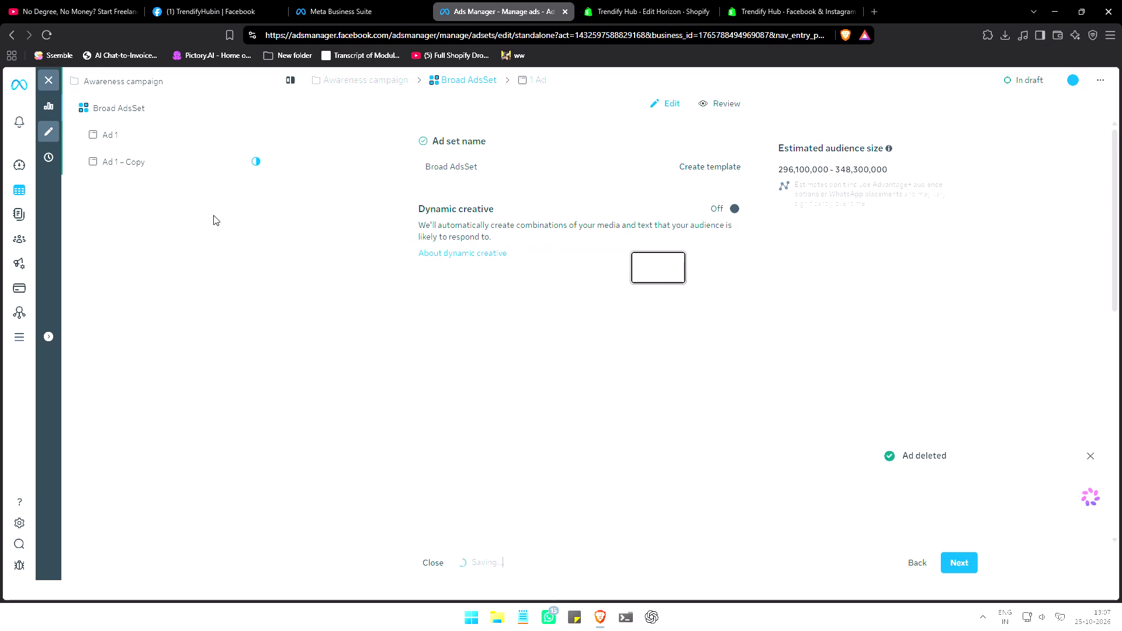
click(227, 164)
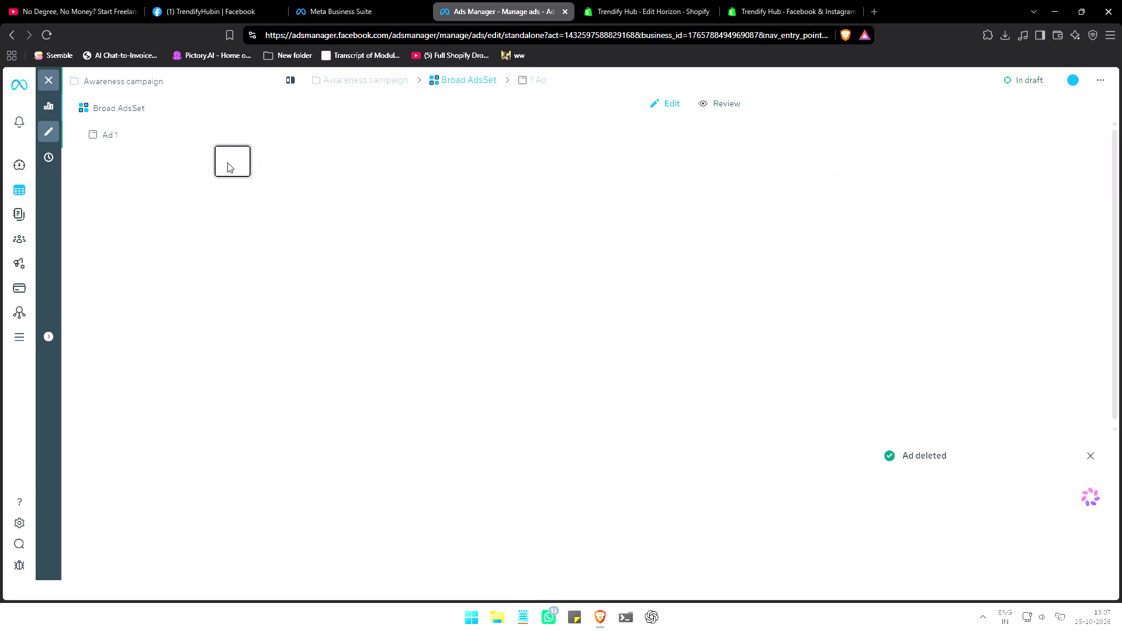
Duplicate Ad 1 within Broad AdsSet, keeping the "Increase conversions" video recommendation selected.
click(170, 140)
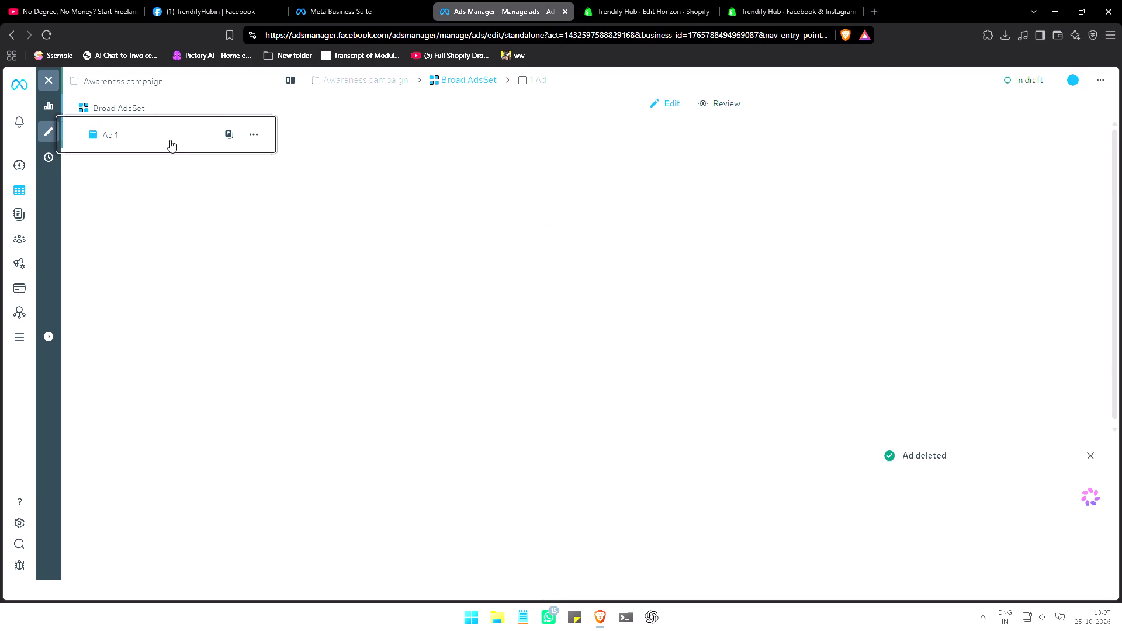
click(257, 137)
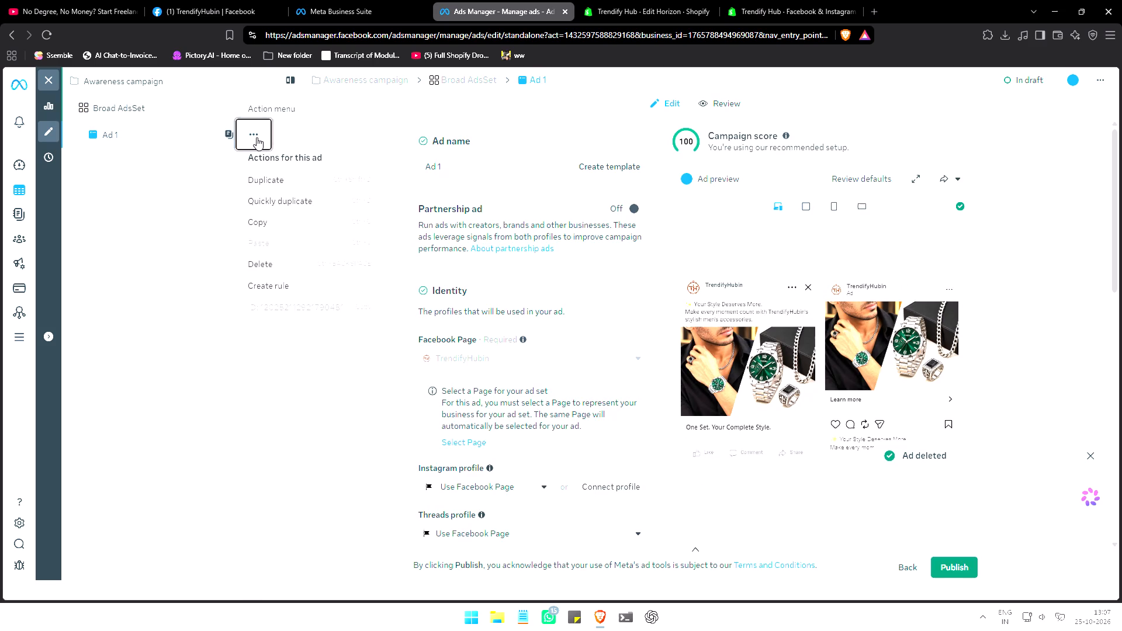
click(278, 183)
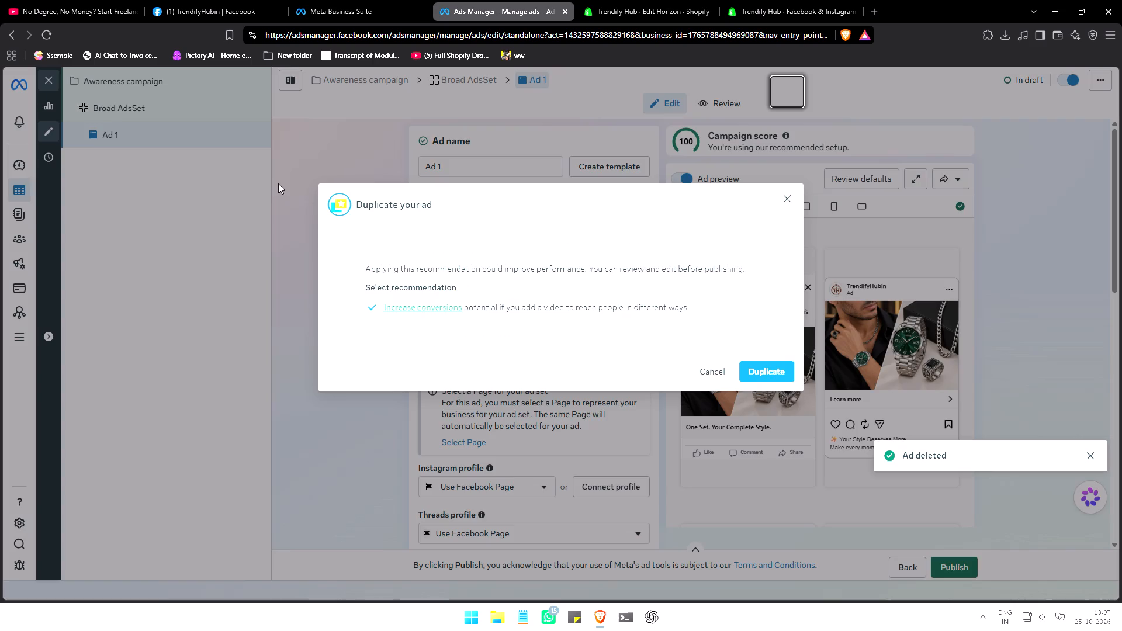
click(376, 306)
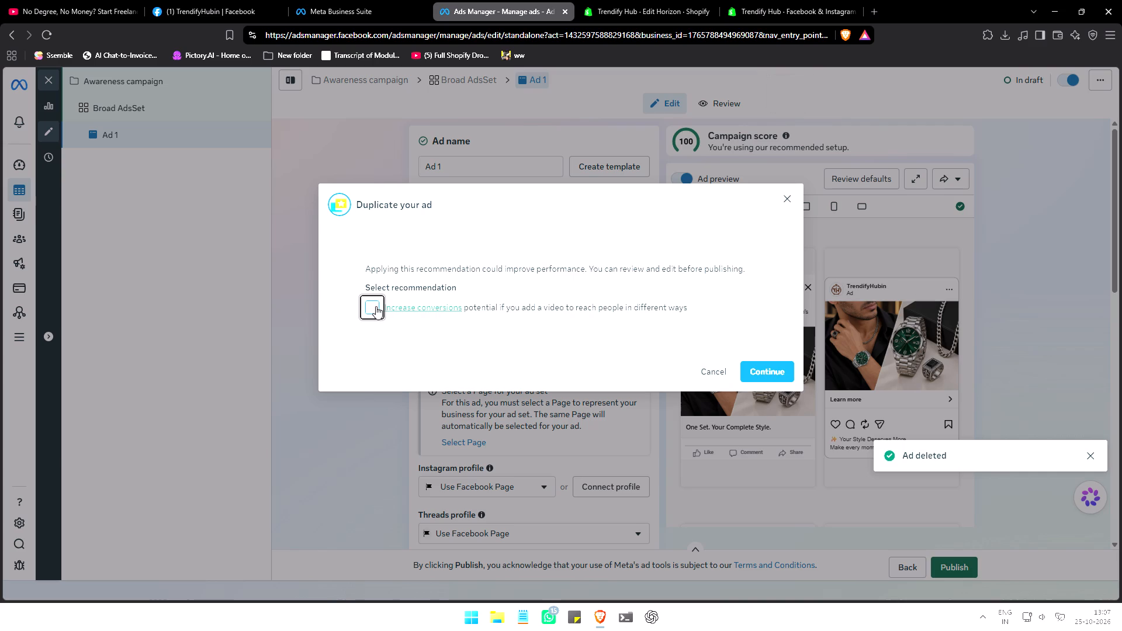
click(376, 306)
scroll(474, 308, down, 1)
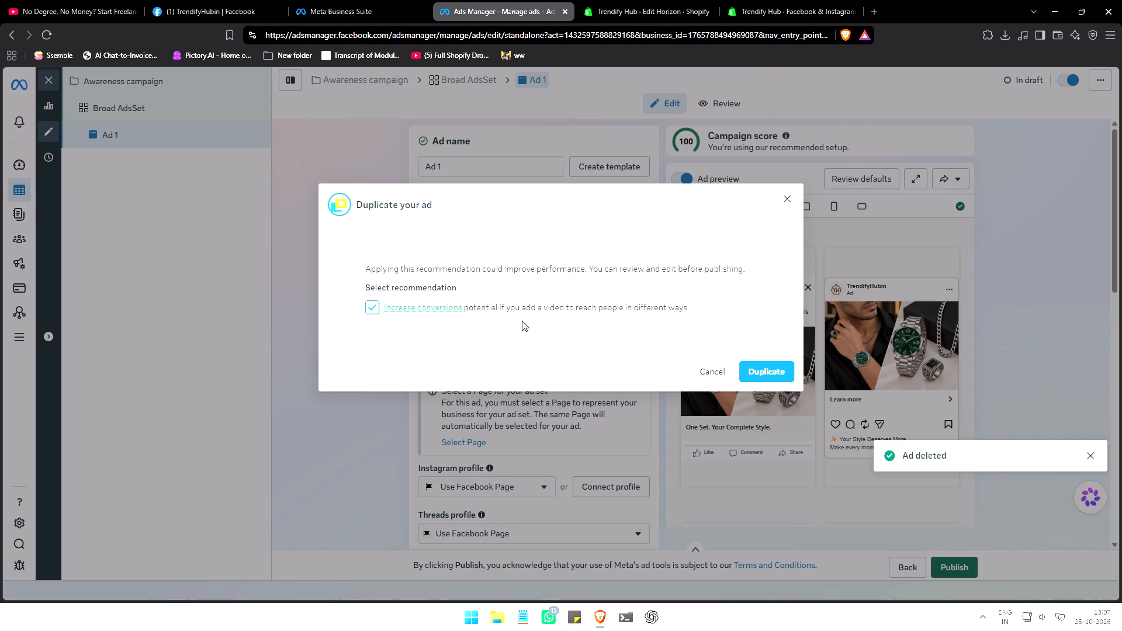
click(774, 370)
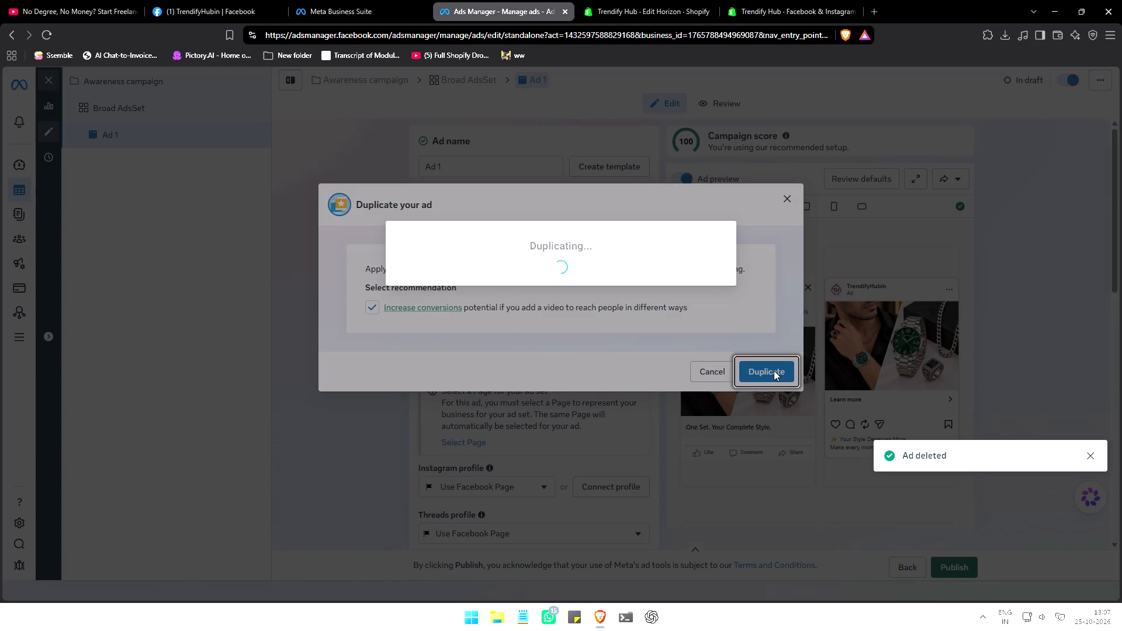
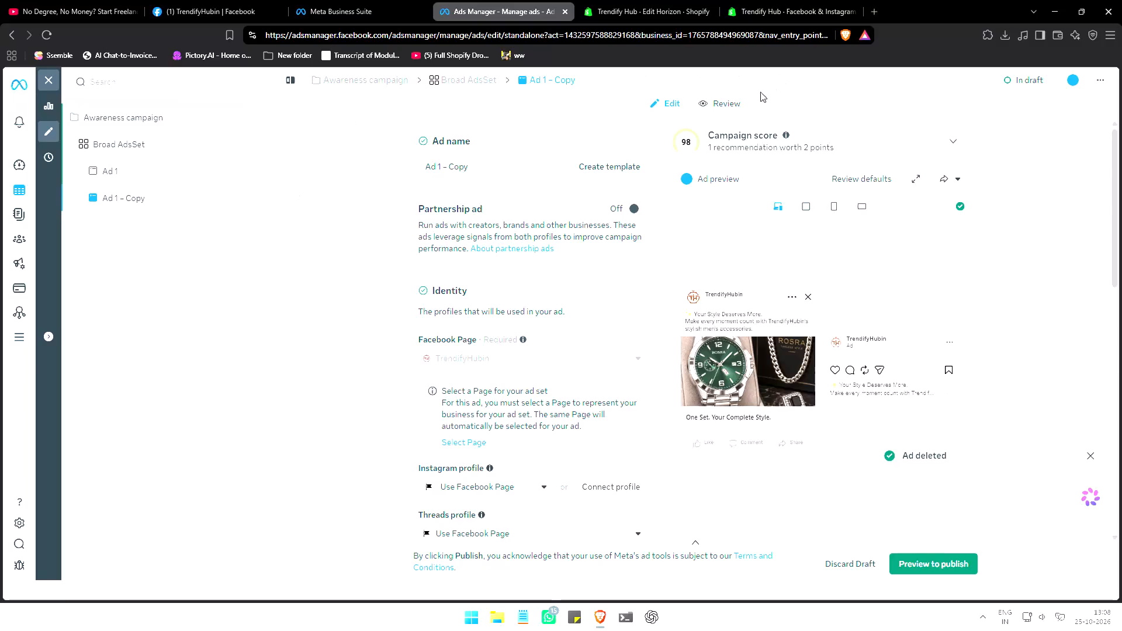
Review the setup summaries of Ad 1 – Copy and Ad 1, reading Ad 1's through to its ad preview.
click(722, 103)
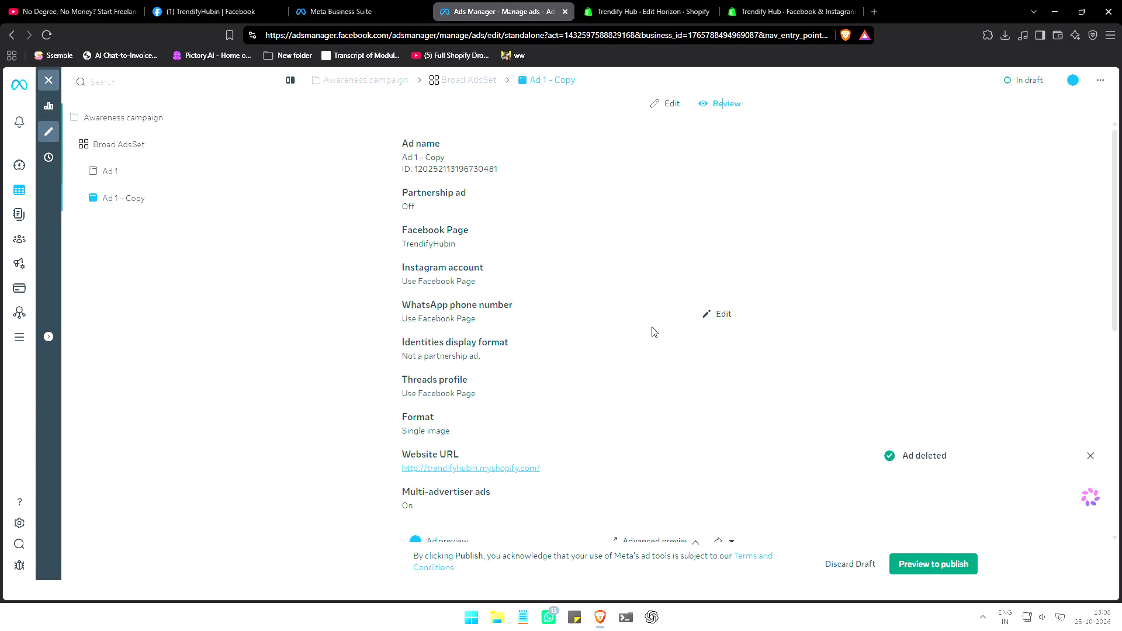
click(157, 172)
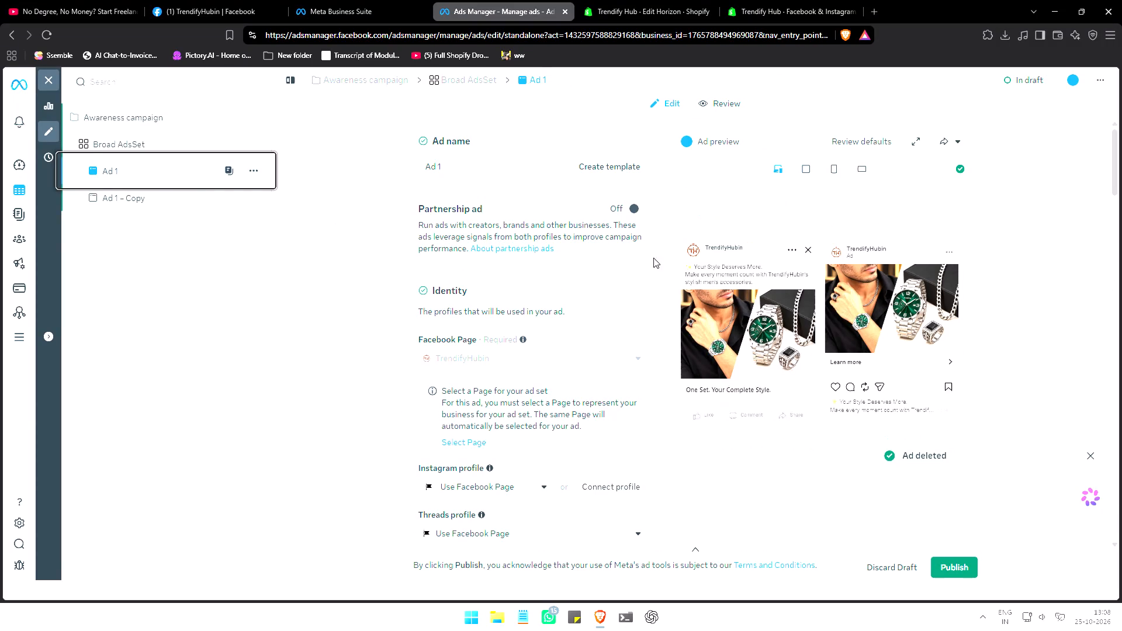
click(732, 102)
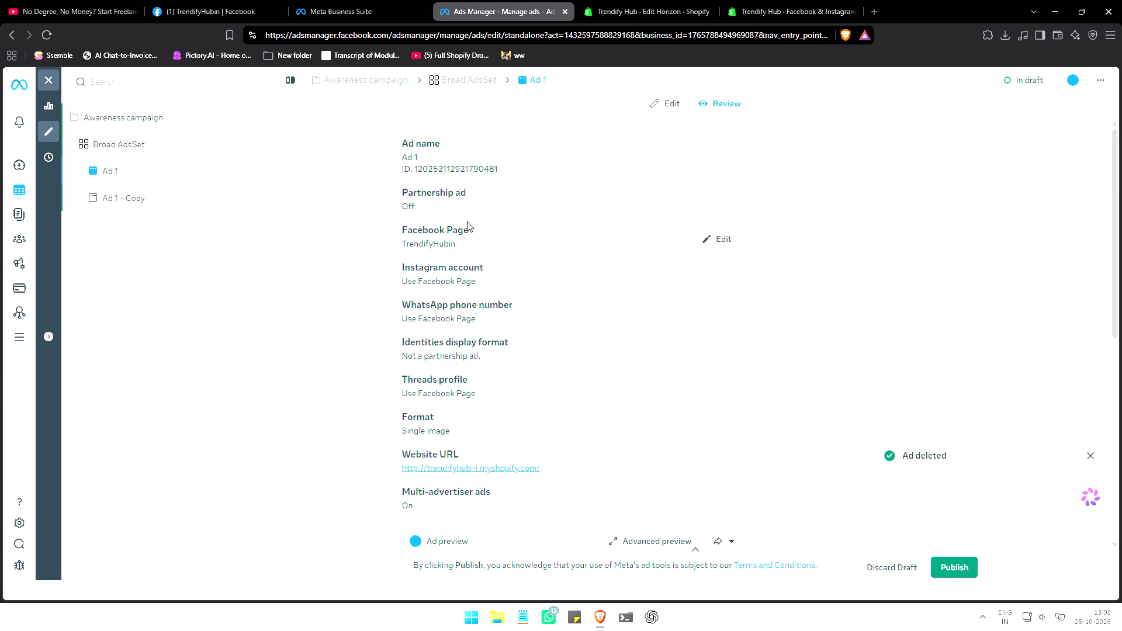
scroll(468, 324, down, 3)
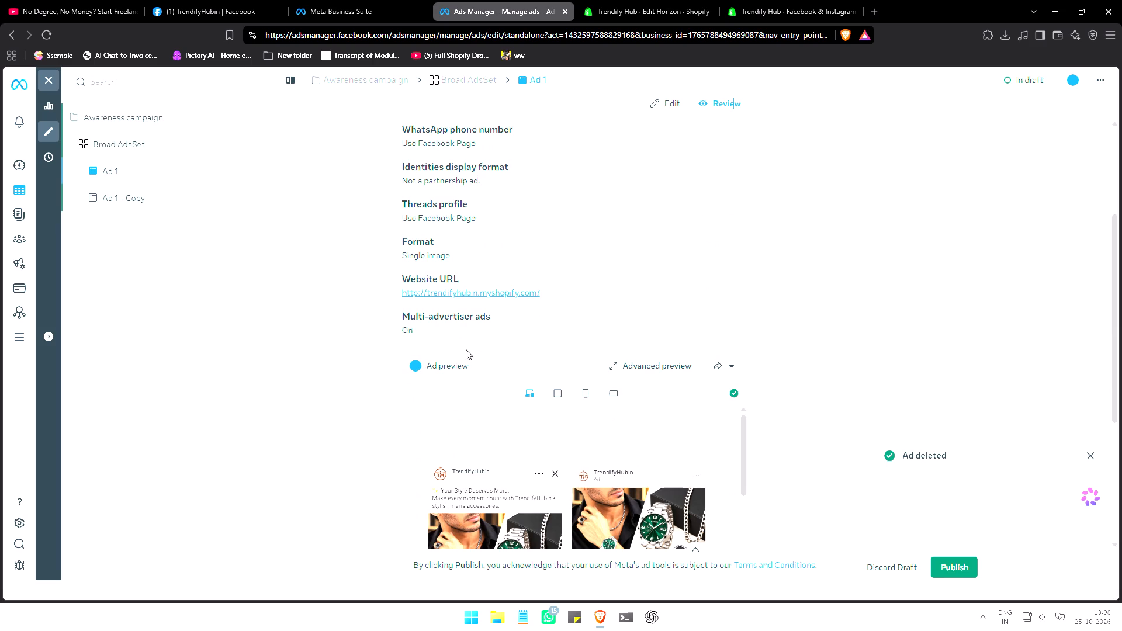
scroll(472, 358, down, 3)
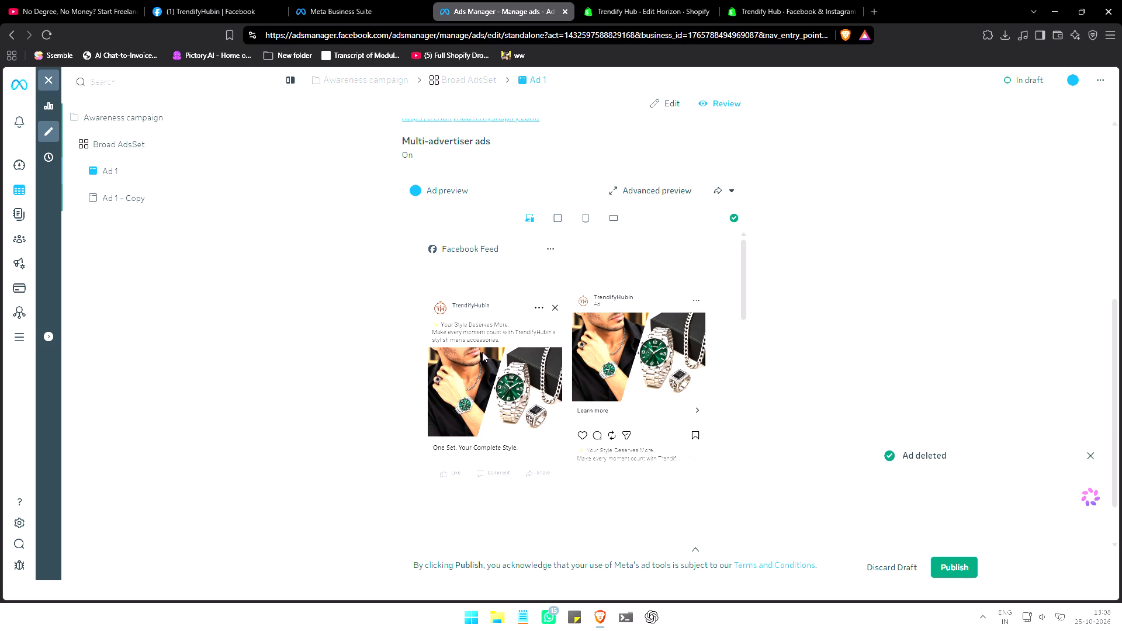
Open the duplicated ad "Ad 1 – Copy" in Broad AdsSet for editing.
scroll(477, 355, up, 4)
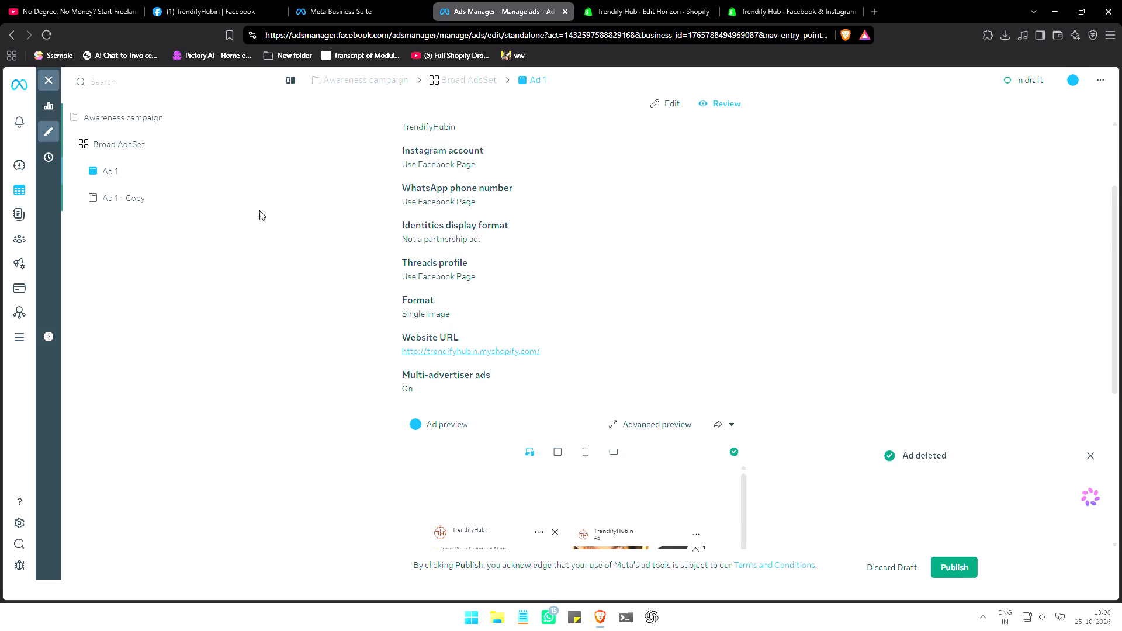
click(179, 203)
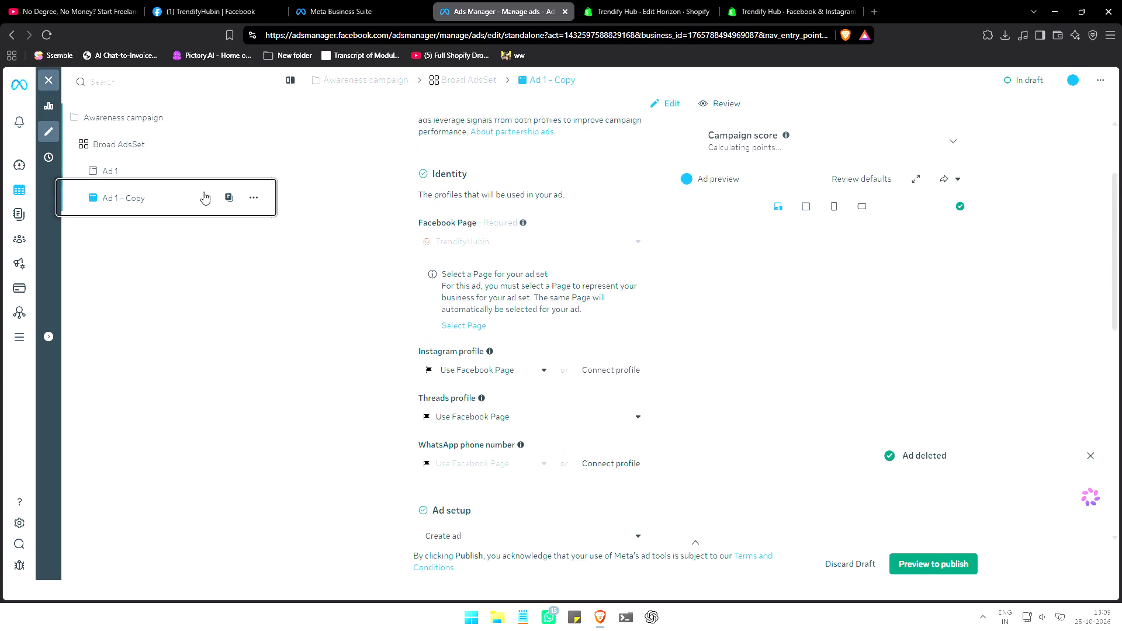